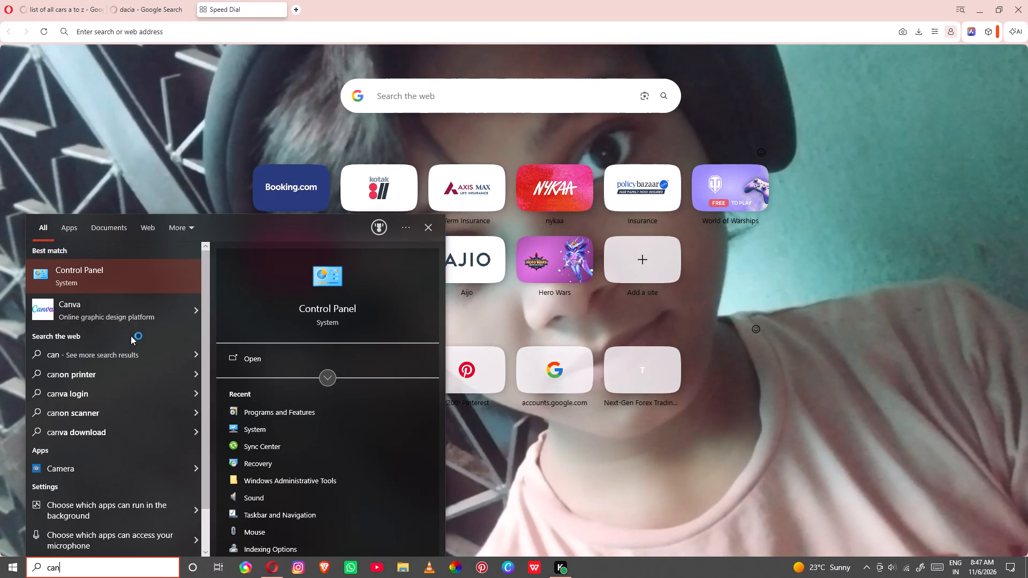
Search the computer for "canva" to find the Canva design app.
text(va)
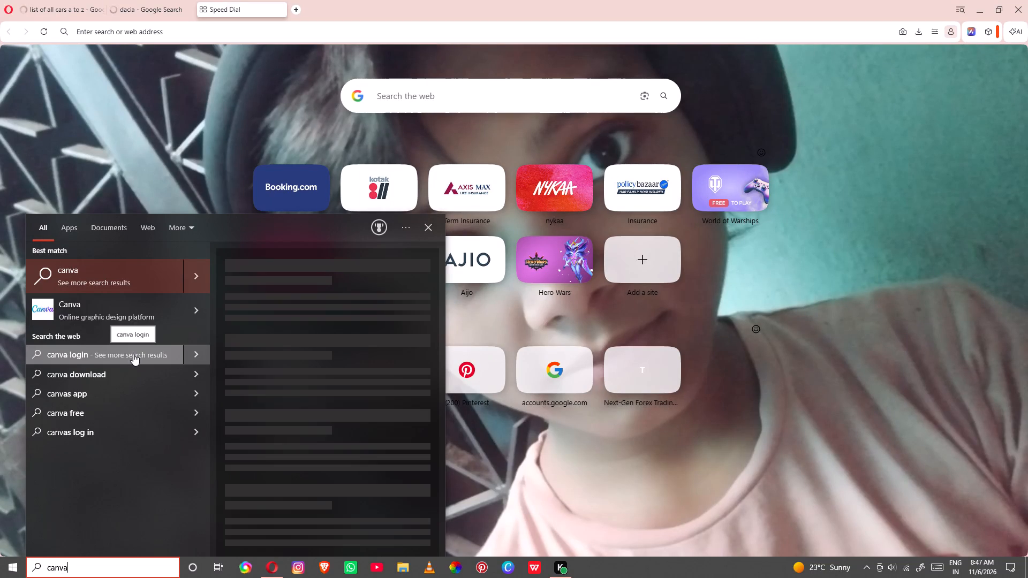
Open the best-match "canva" result from the computer search.
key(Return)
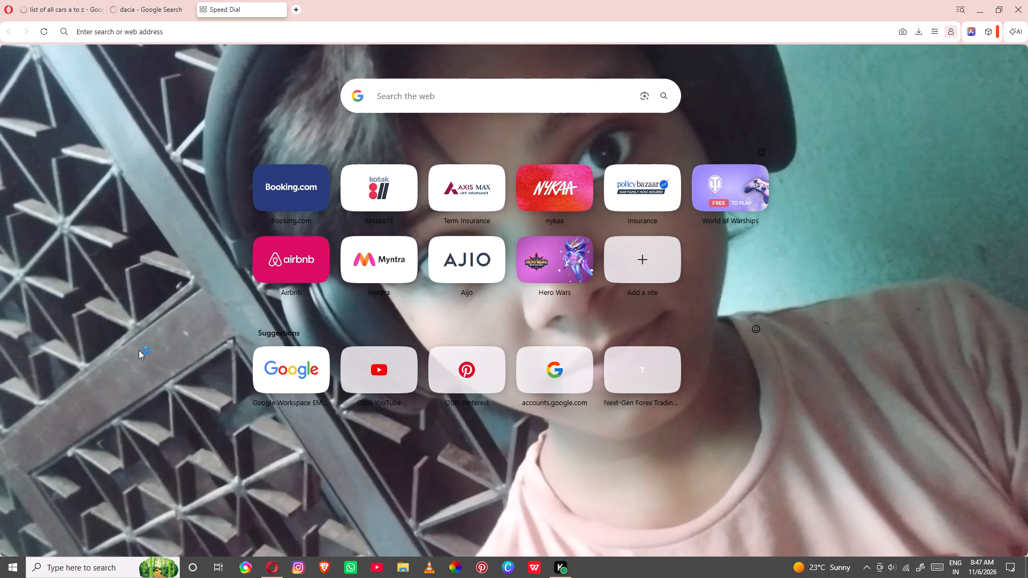
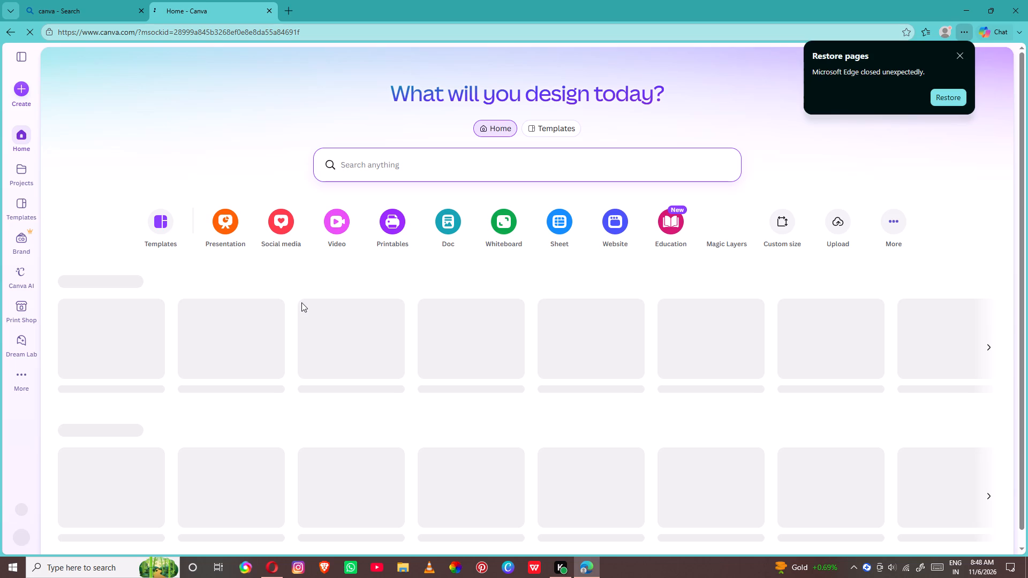
Open the recent presentation "Aes tHE TIC" from the Canva home page.
scroll(282, 294, down, 2)
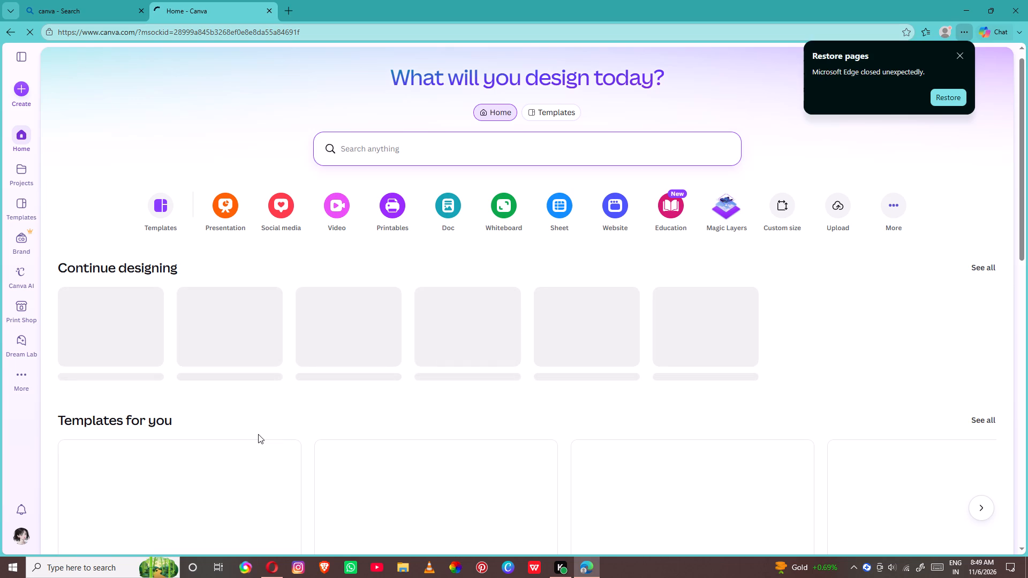
click(137, 358)
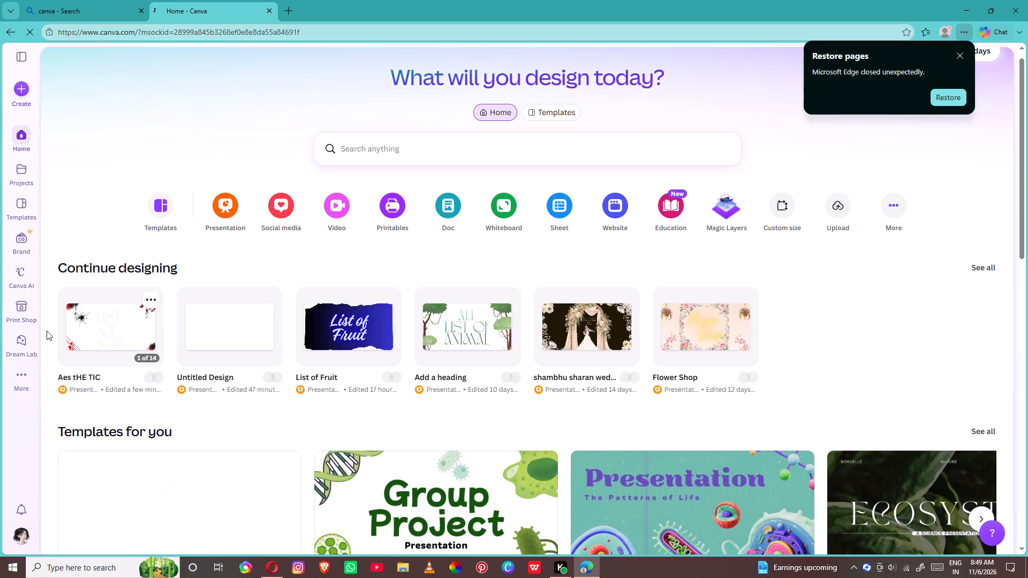
click(93, 317)
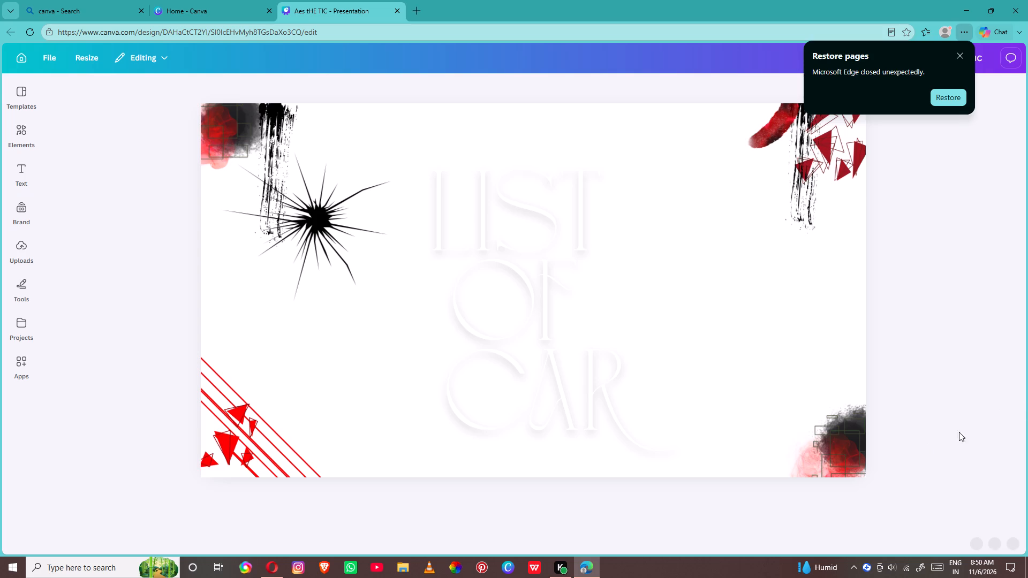
Go to page 14, the Dacia page at the end of the presentation.
click(966, 508)
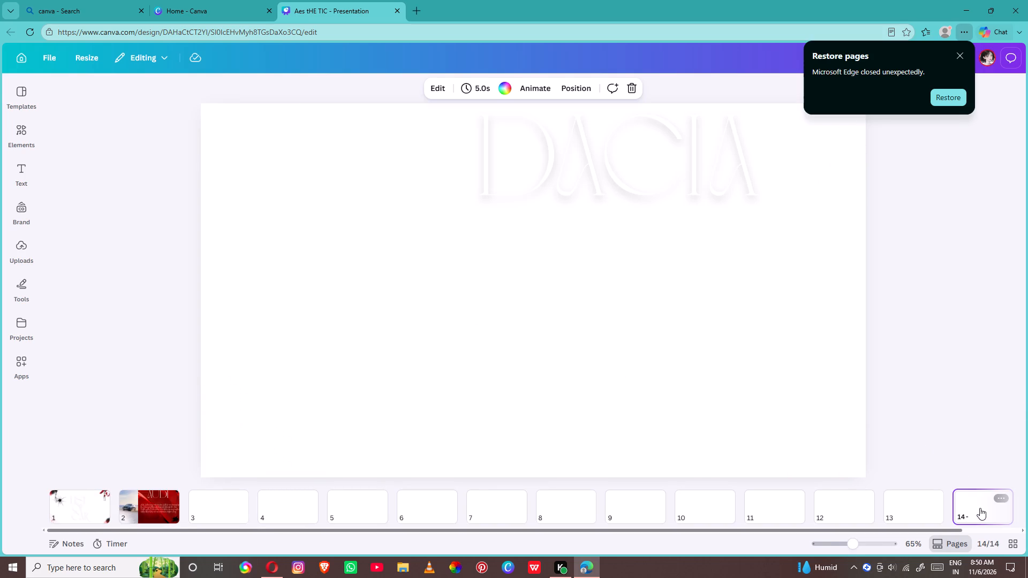
key(Right)
key(Right)
key(Right)
key(Right)
key(Right)
key(Right)
key(Right)
key(Right)
key(Right)
key(Right)
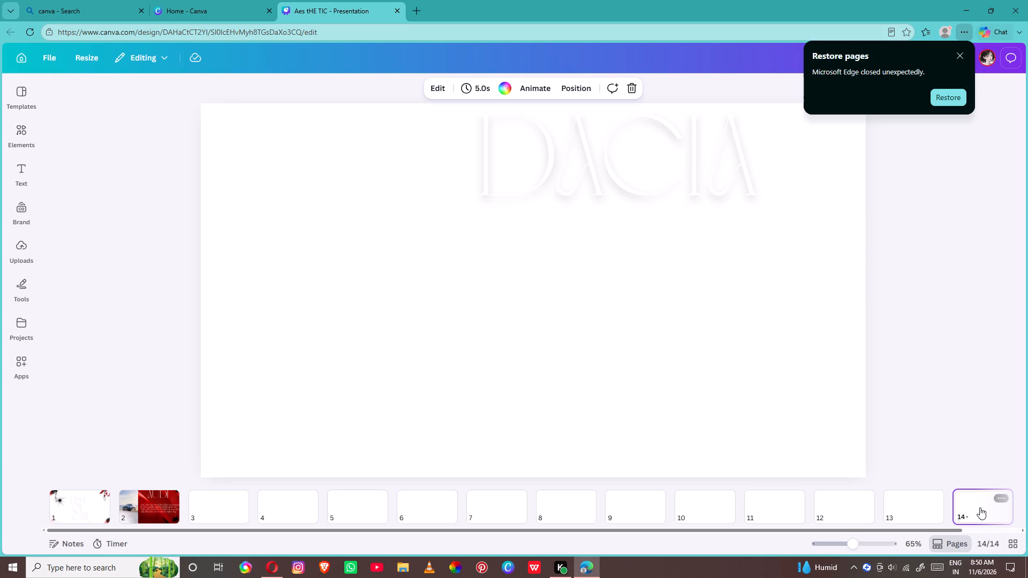
double_click(980, 507)
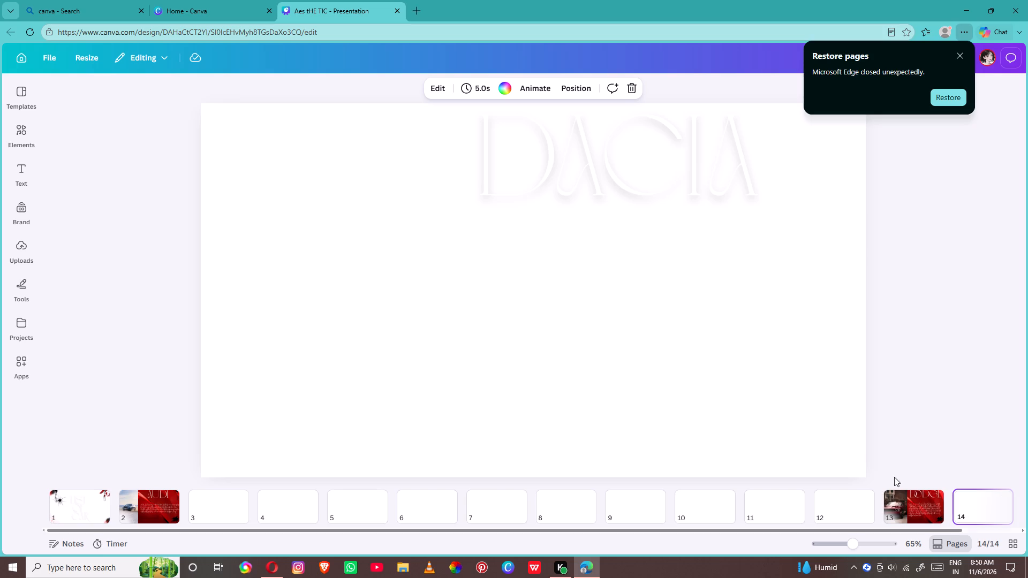
click(805, 417)
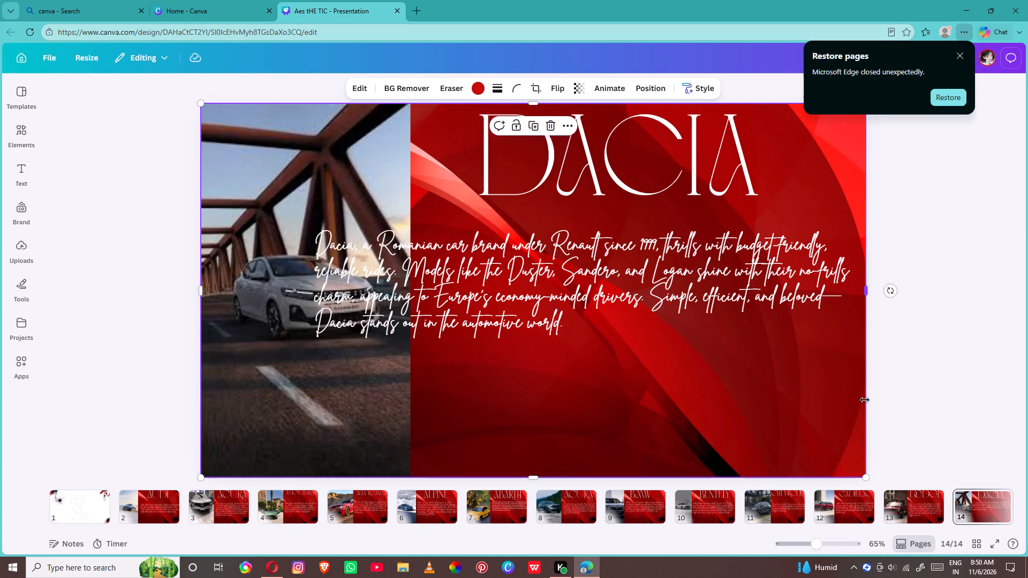
click(979, 511)
click(971, 512)
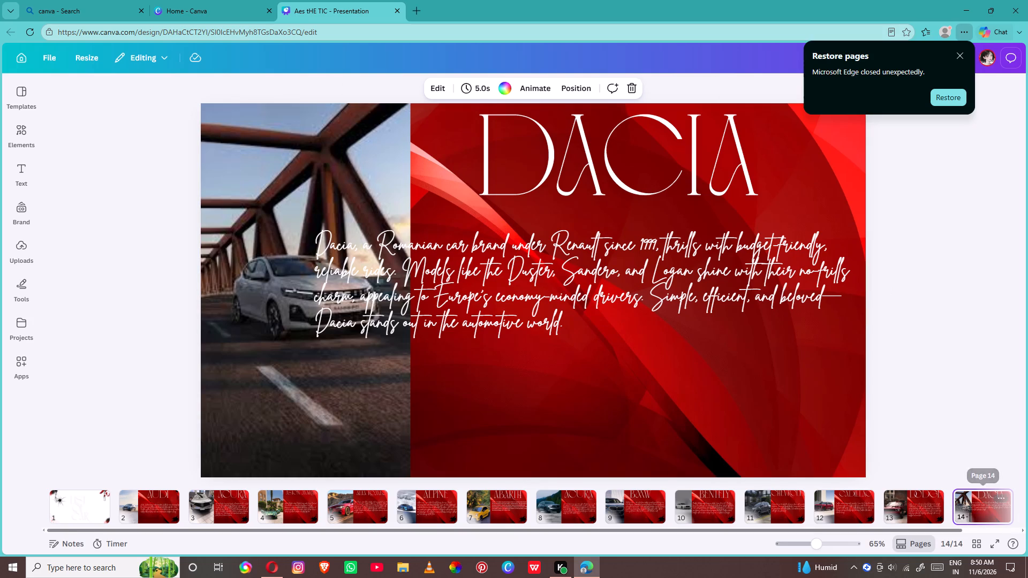
key(Right)
key(Right)
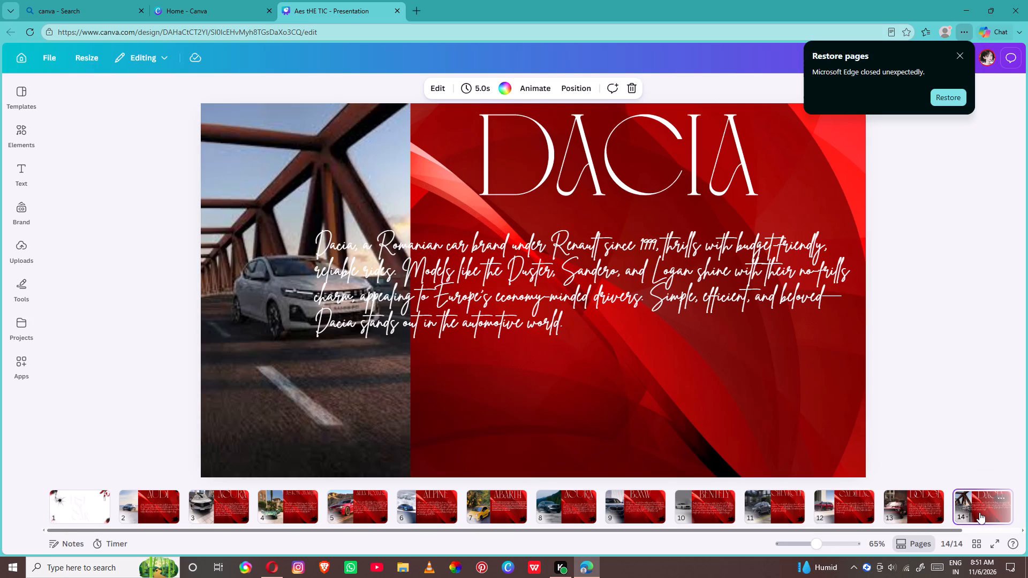
Add five blank pages after the Dacia page, as pages 15 to 19.
click(13, 134)
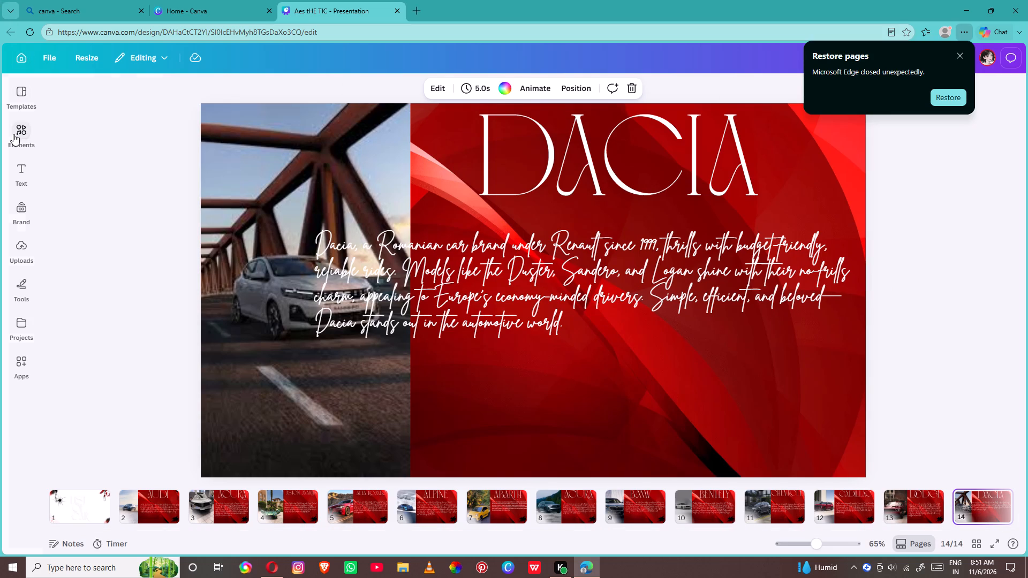
click(1002, 513)
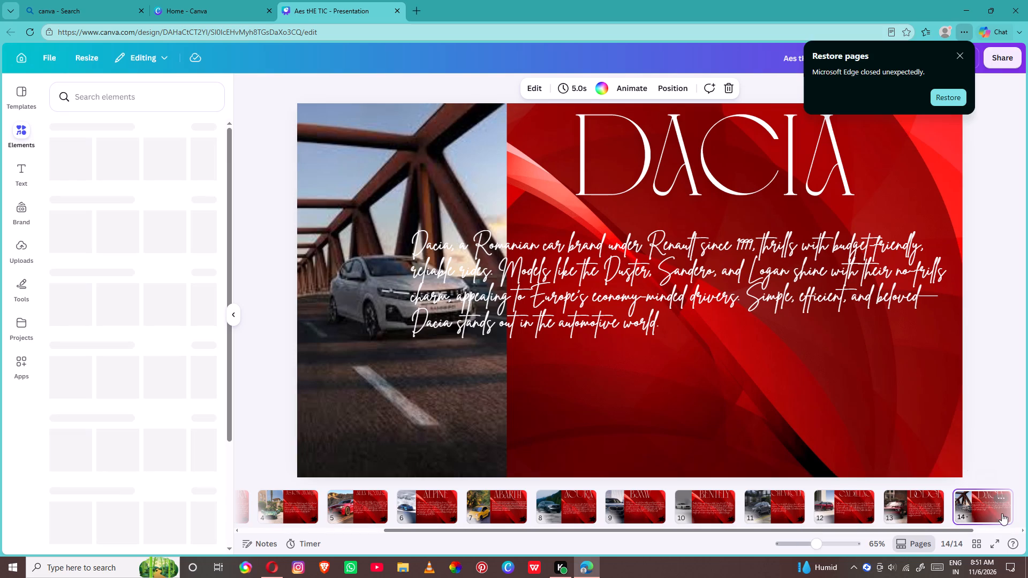
click(1017, 511)
click(1023, 509)
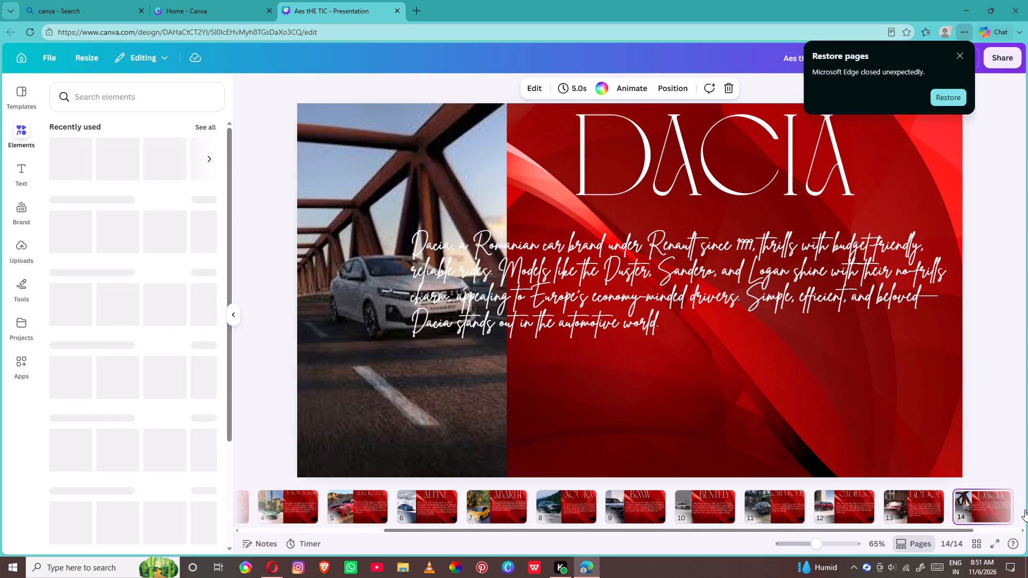
click(1025, 509)
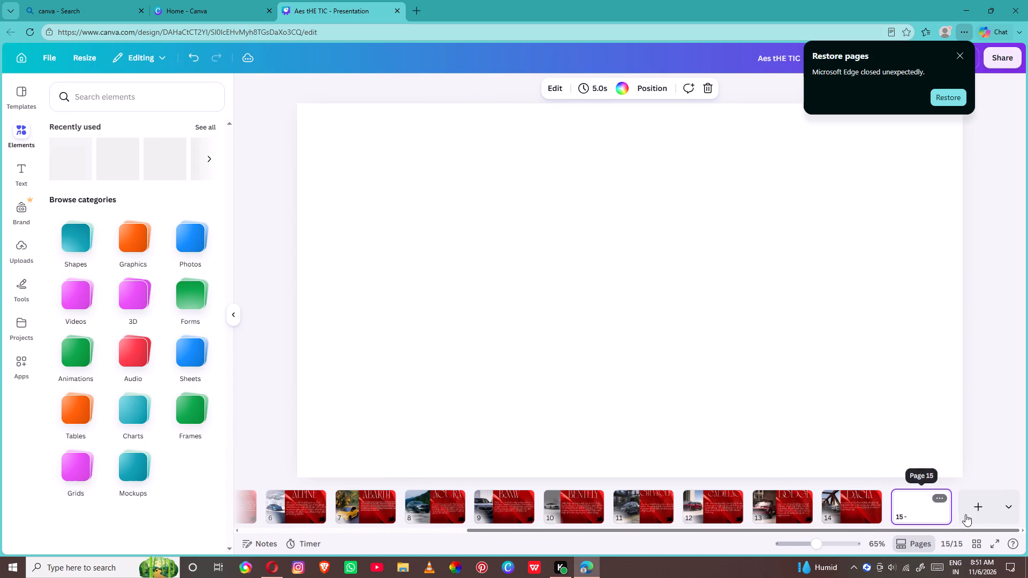
click(970, 515)
click(971, 515)
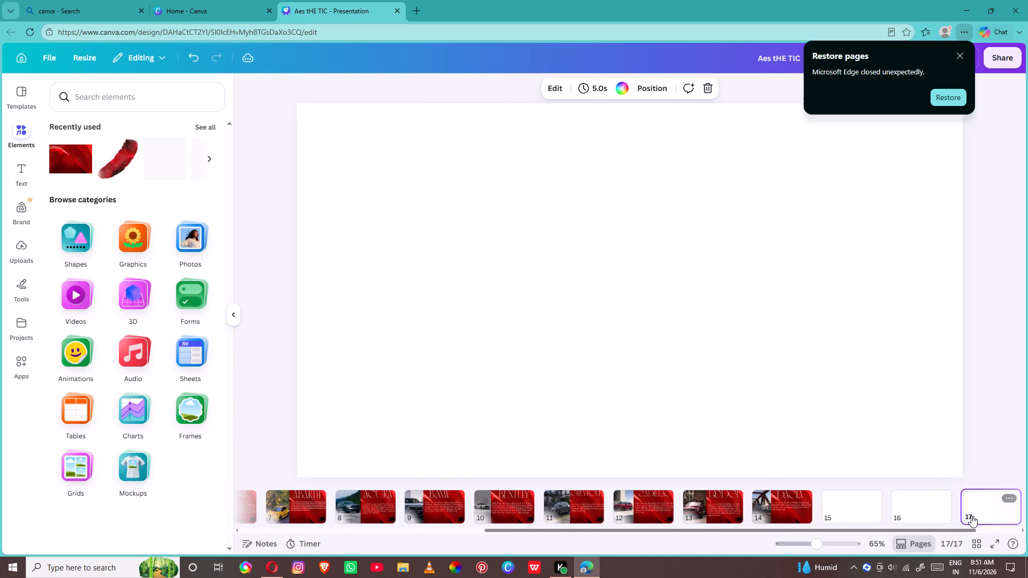
triple_click(971, 515)
triple_click(971, 515)
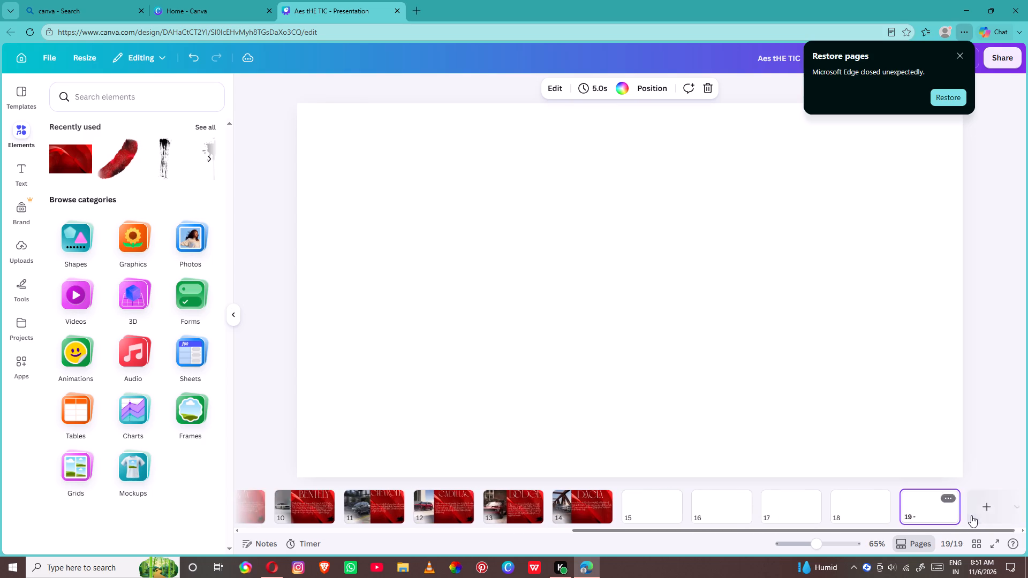
On page 14, fit the Dacia description within the red area beside the car photo and set its font size to 42.7.
click(646, 504)
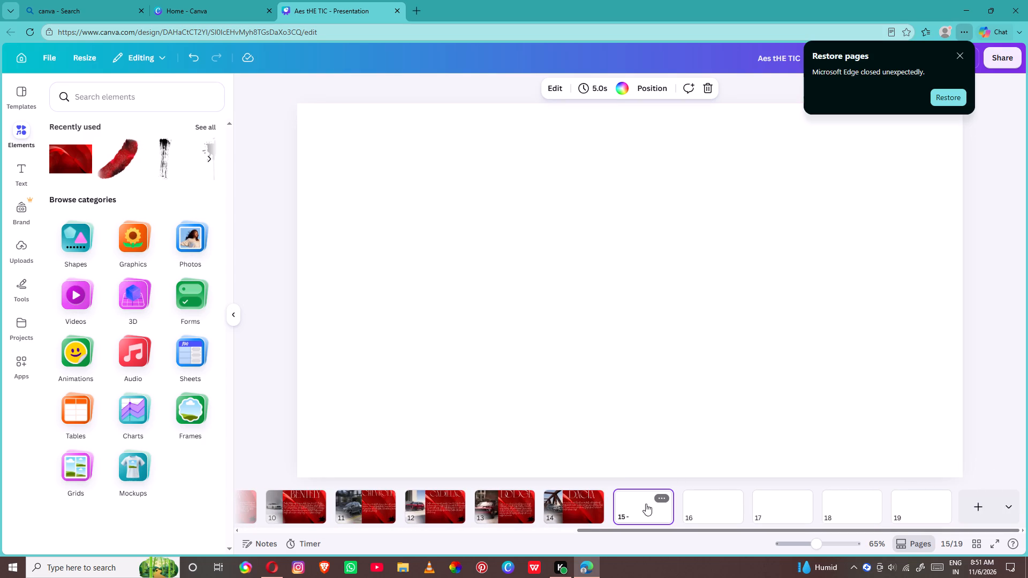
click(593, 508)
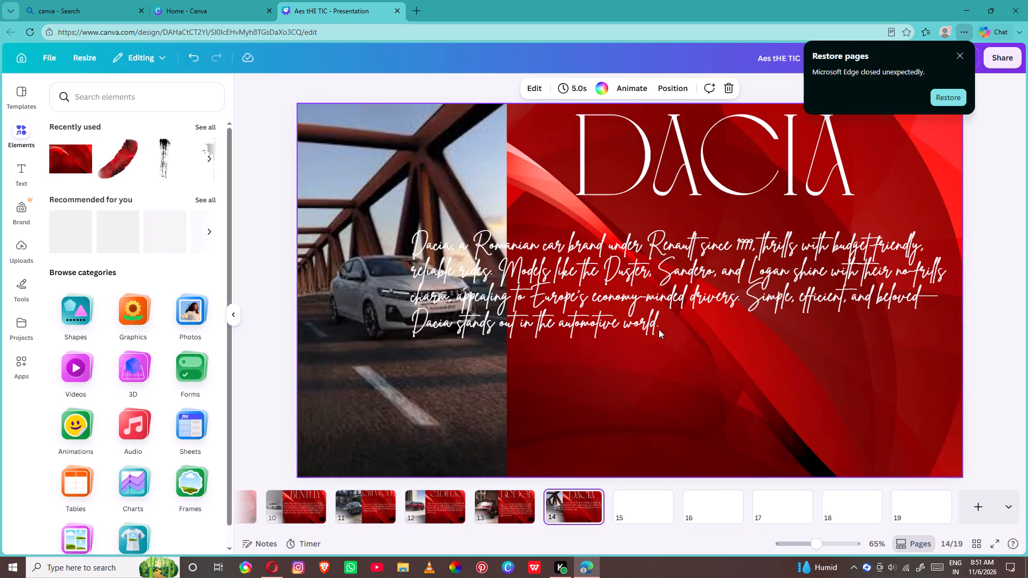
click(412, 234)
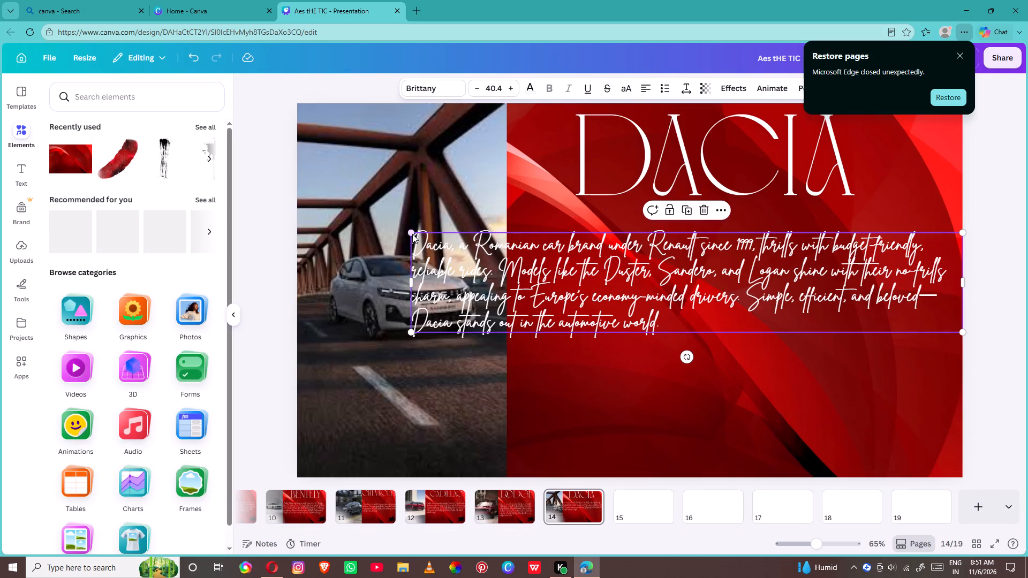
drag(412, 231, 517, 278)
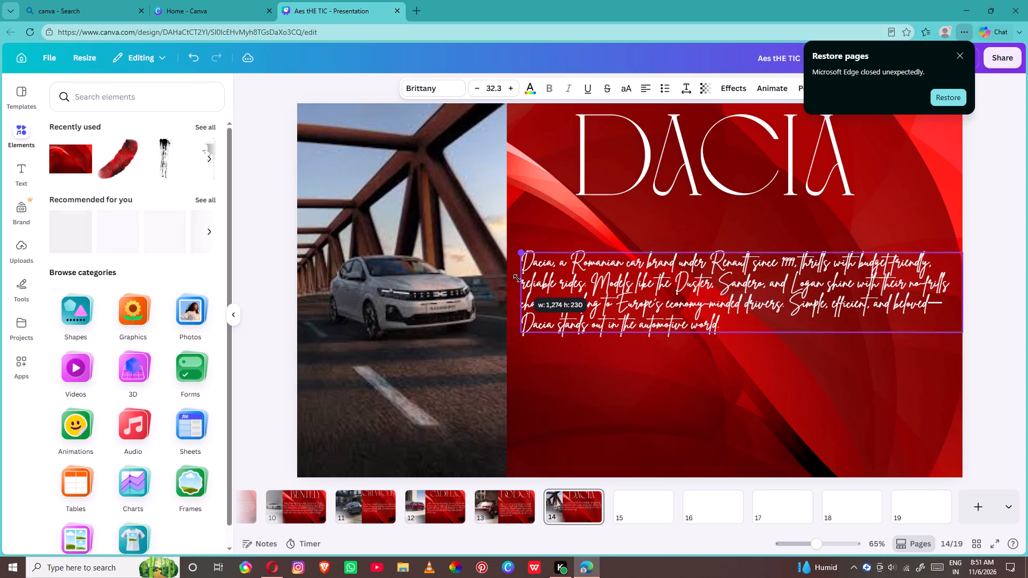
drag(517, 278, 512, 275)
triple_click(507, 89)
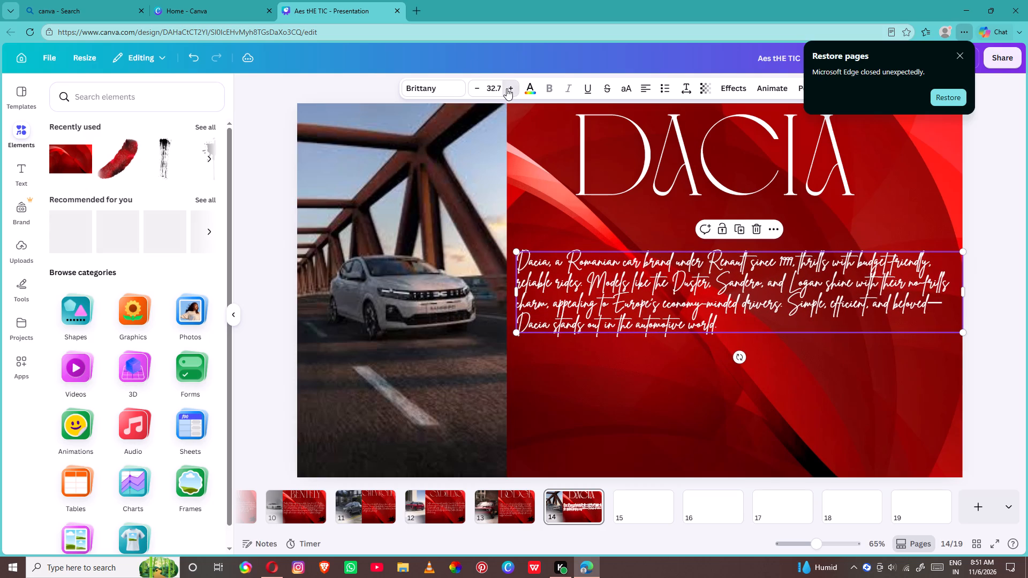
click(508, 92)
double_click(508, 92)
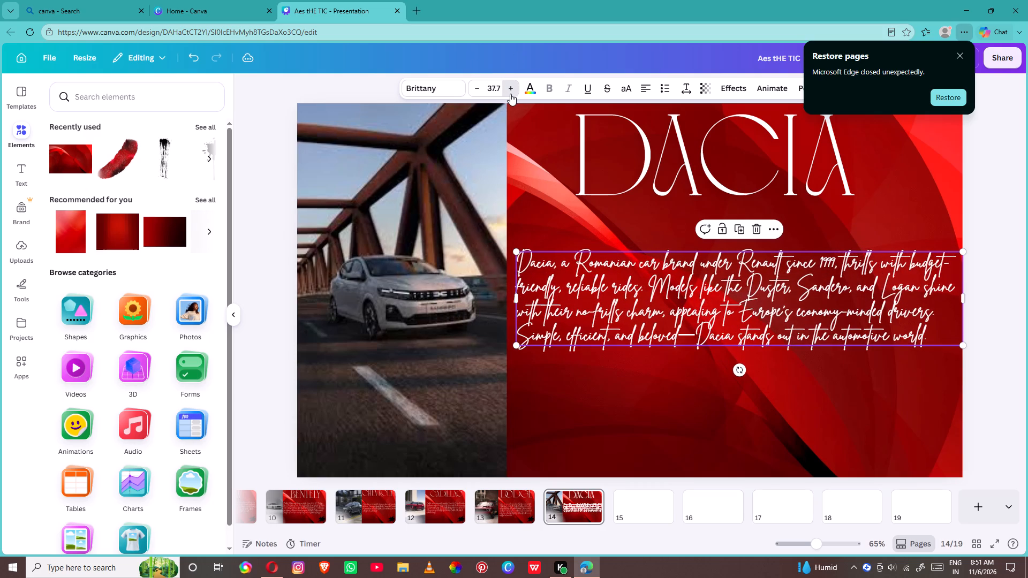
click(510, 94)
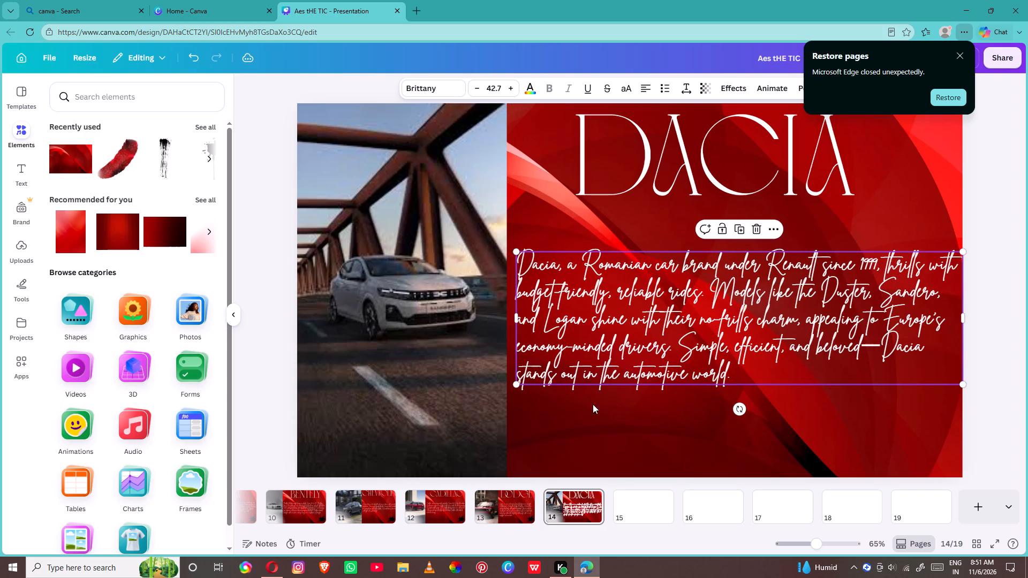
Copy the black ink splatter from the Dodge page and paste it into the lower-right corner of the Dacia page.
click(532, 496)
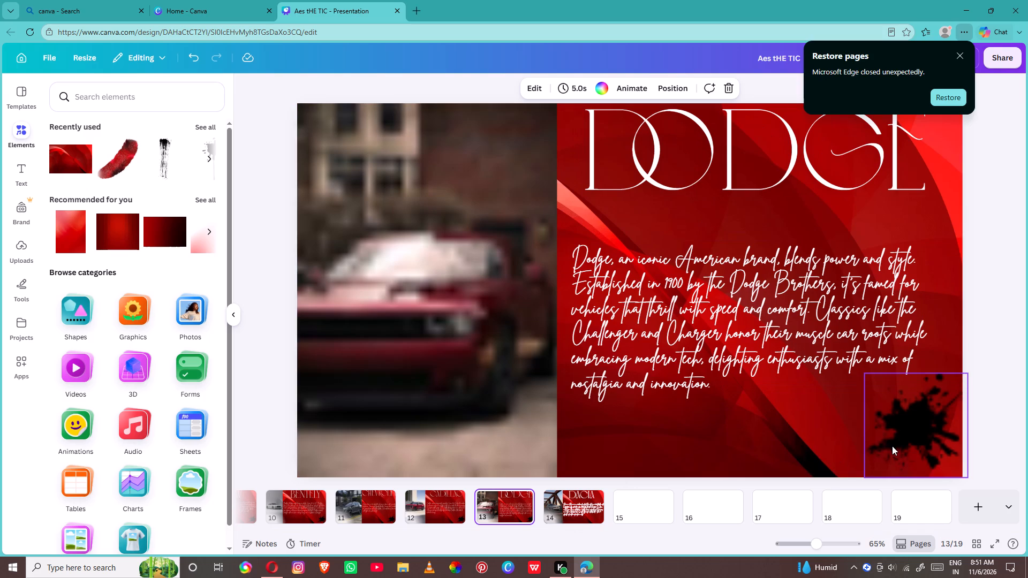
right_click(893, 445)
click(800, 230)
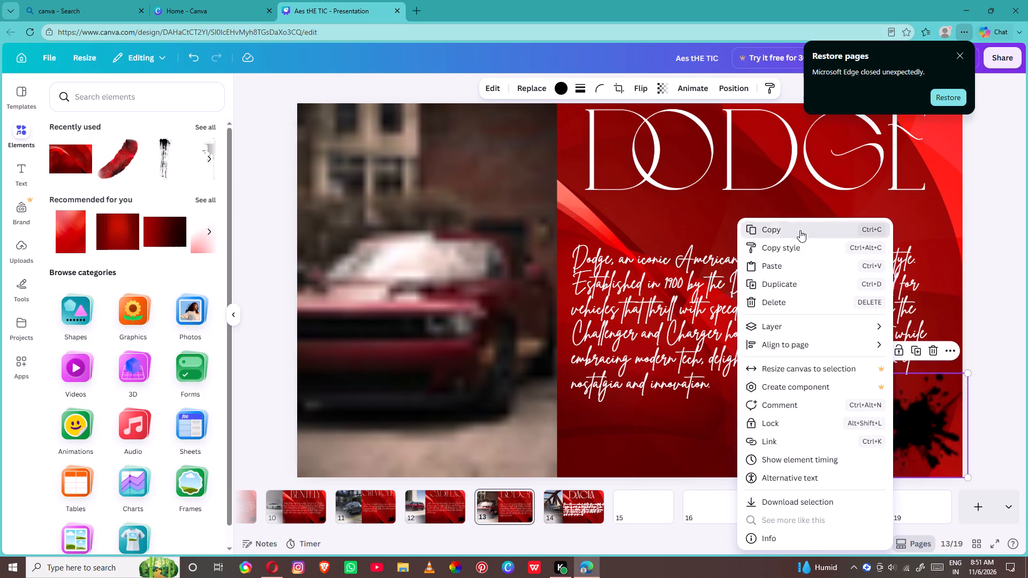
click(573, 498)
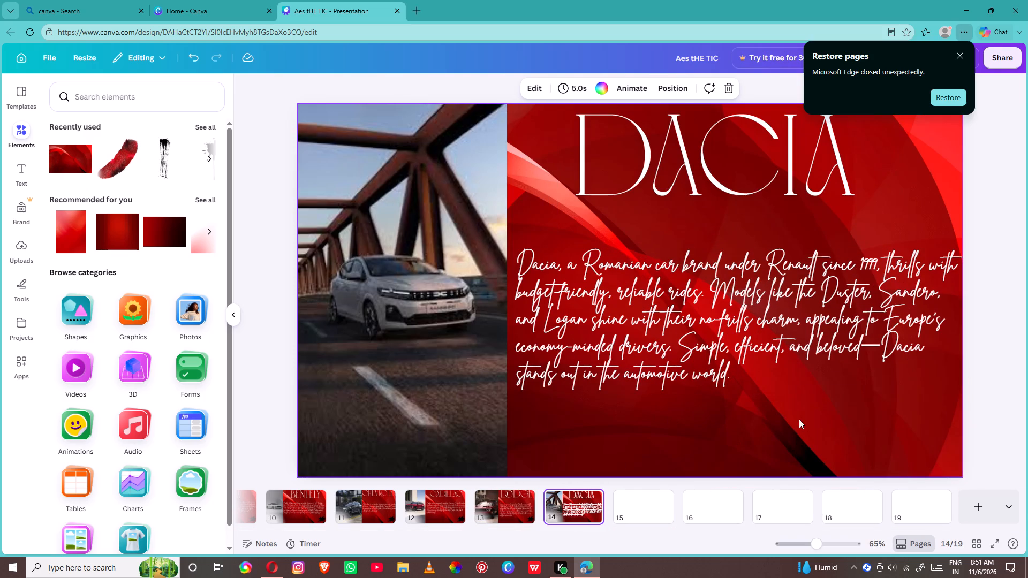
right_click(856, 408)
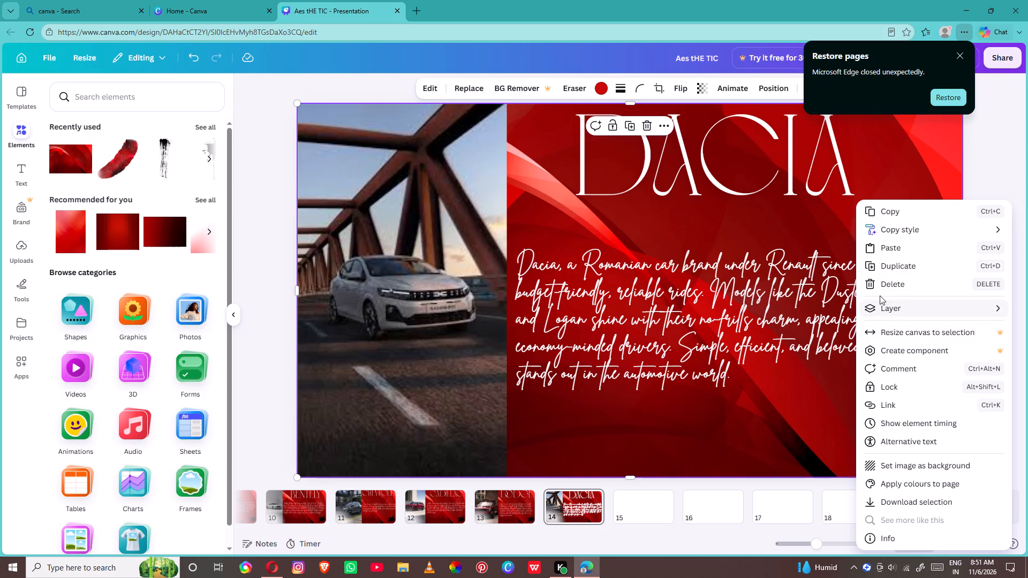
click(885, 242)
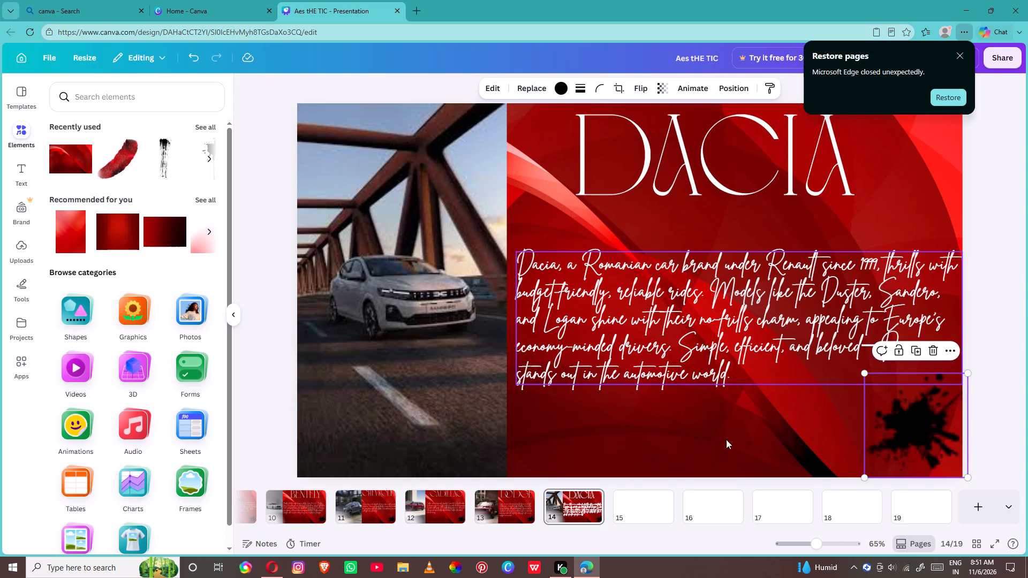
Switch to Opera, consult the A to Z car brand list, and replace the Dacia image search with one for "exeed".
click(585, 566)
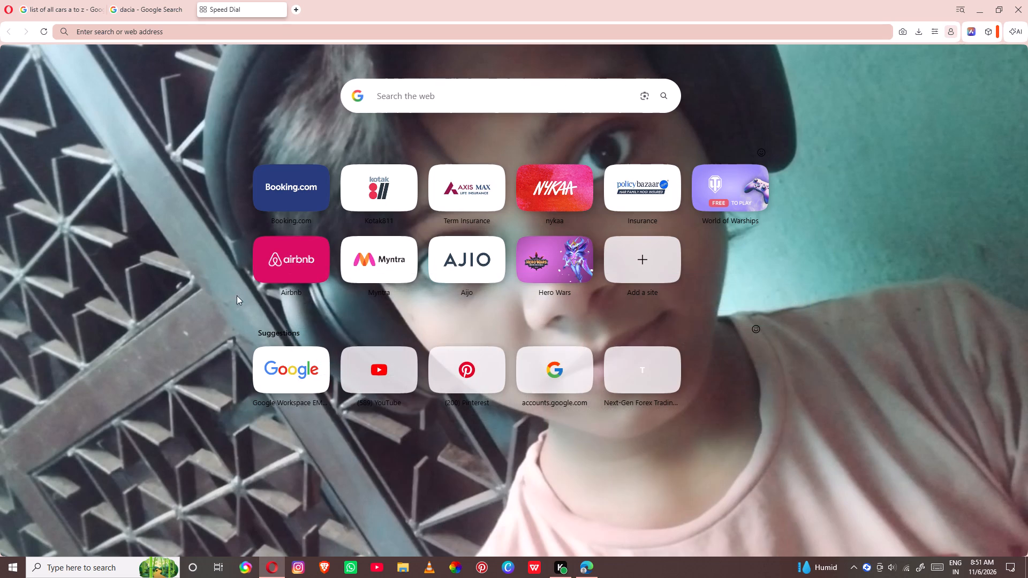
click(92, 9)
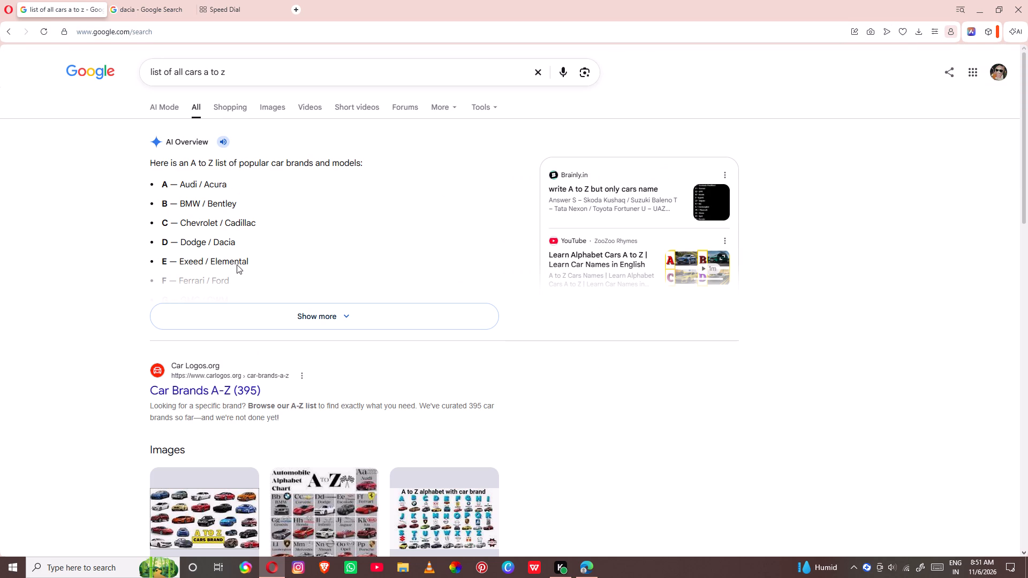
click(238, 302)
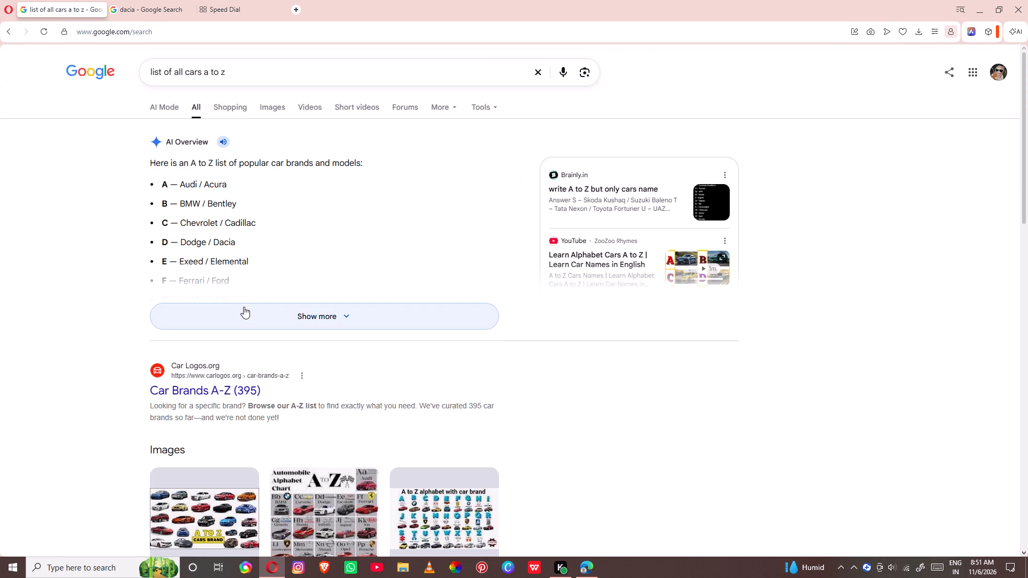
click(153, 13)
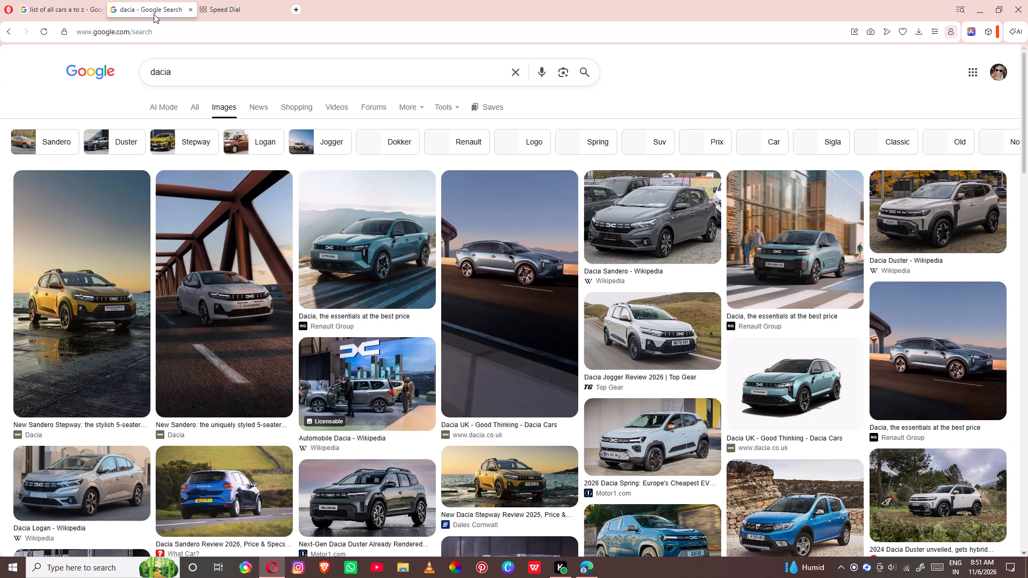
key(BackSpace)
key(BackSpace)
key(BackSpace)
key(BackSpace)
key(BackSpace)
key(BackSpace)
key(BackSpace)
key(BackSpace)
key(BackSpace)
key(BackSpace)
click(254, 71)
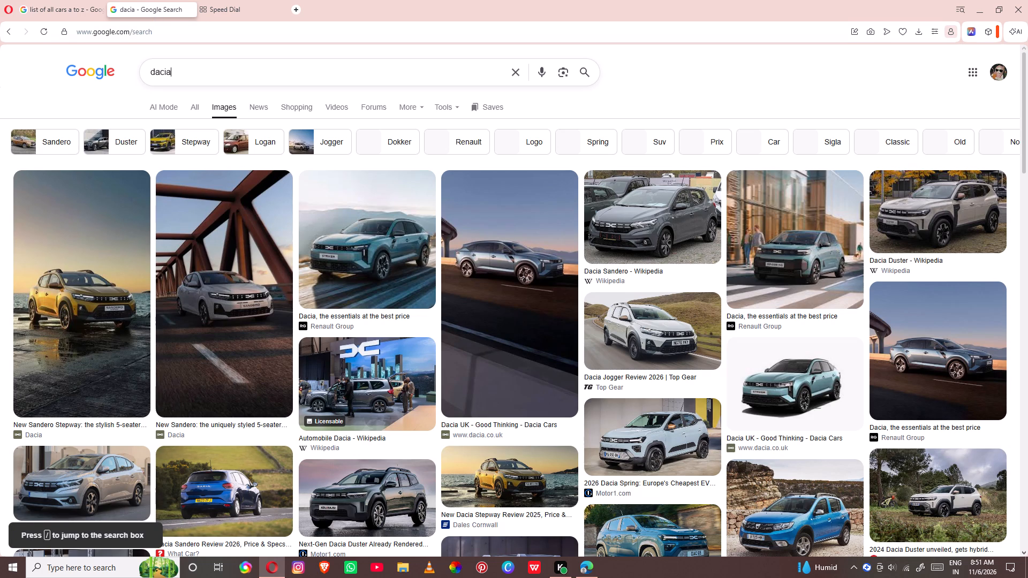
key(BackSpace)
key(BackSpace)
key(BackSpace)
key(BackSpace)
key(BackSpace)
key(BackSpace)
key(BackSpace)
key(BackSpace)
key(BackSpace)
key(BackSpace)
key(BackSpace)
key(BackSpace)
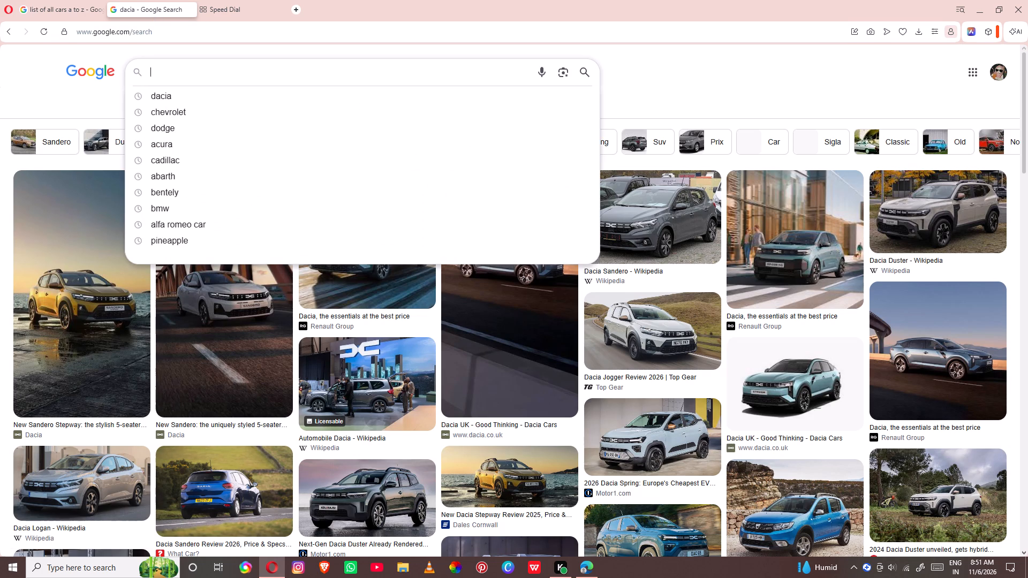
text(exeed)
key(Return)
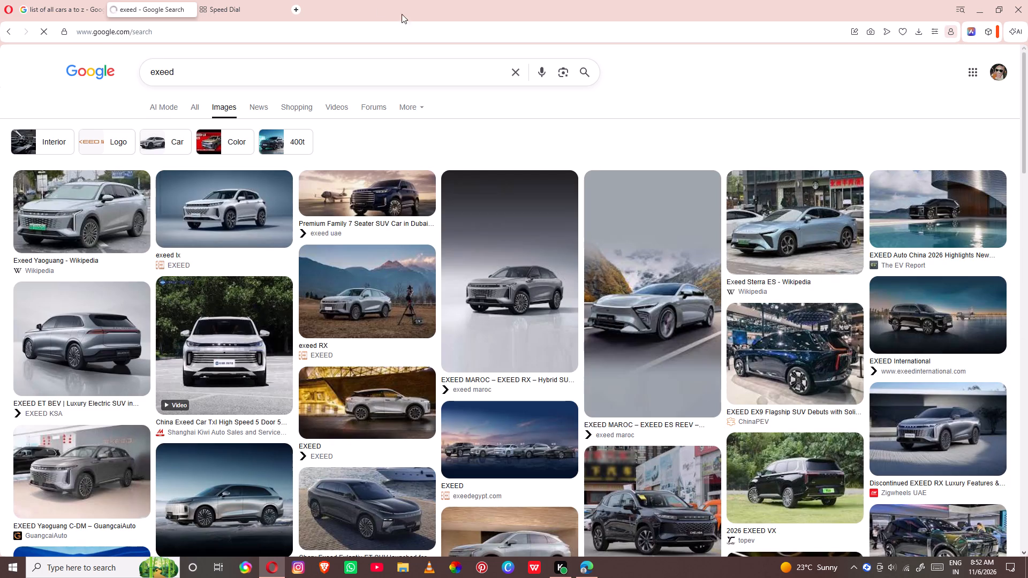
From the Exeed image results, copy the tall photo of the silver sedan on a mountain road.
scroll(451, 147, down, 2)
scroll(468, 138, up, 3)
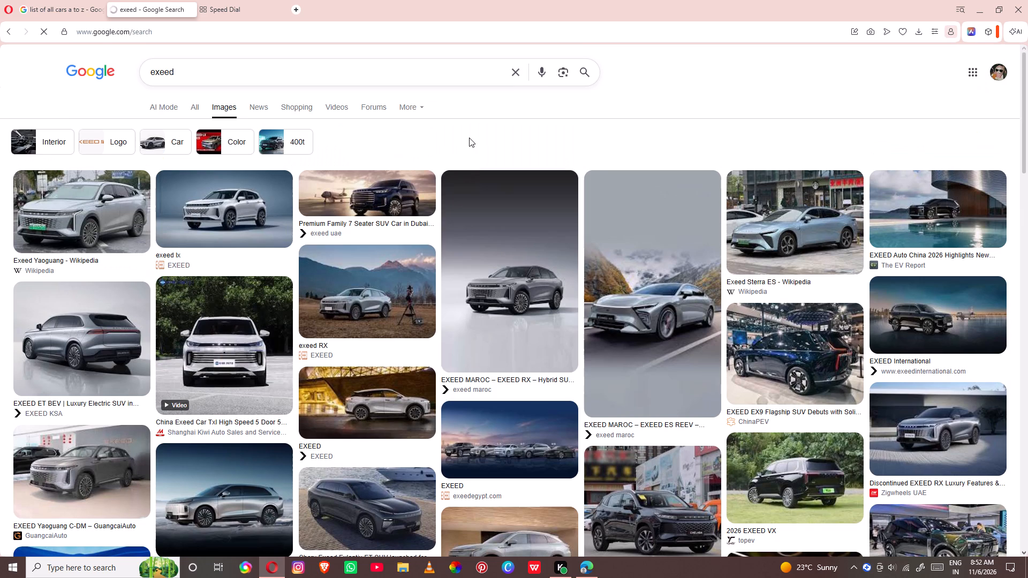
right_click(483, 237)
click(691, 270)
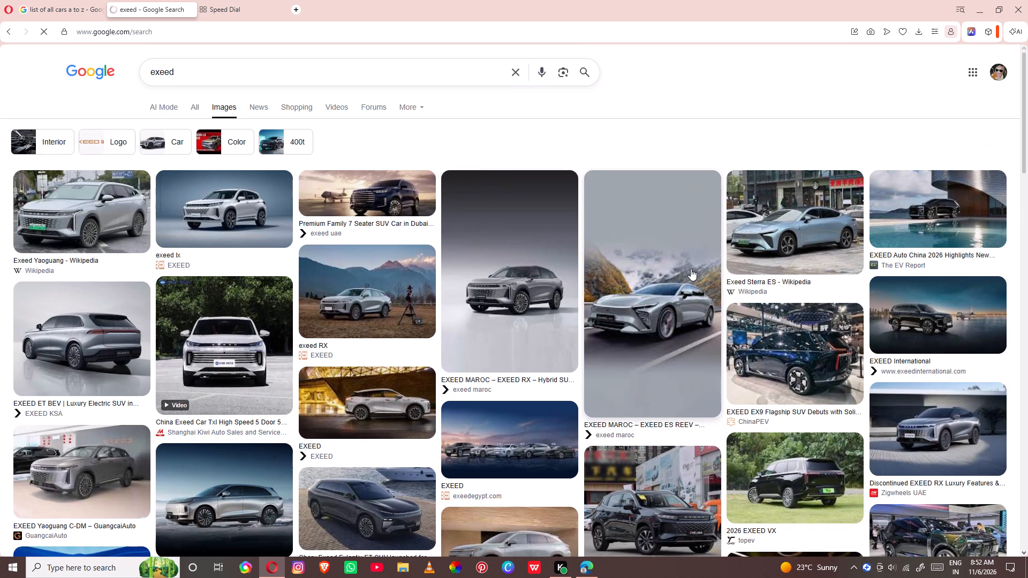
right_click(691, 269)
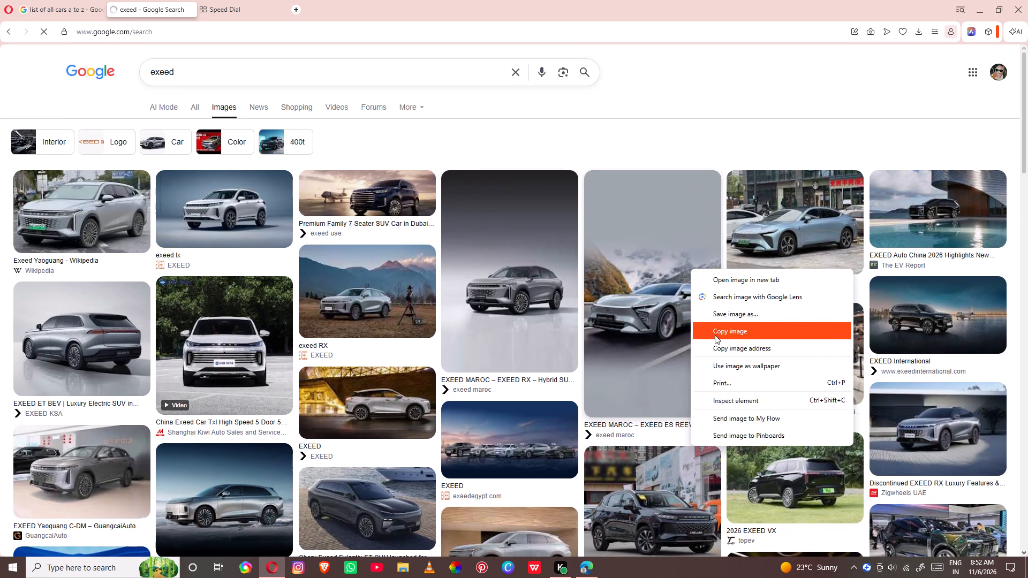
click(715, 335)
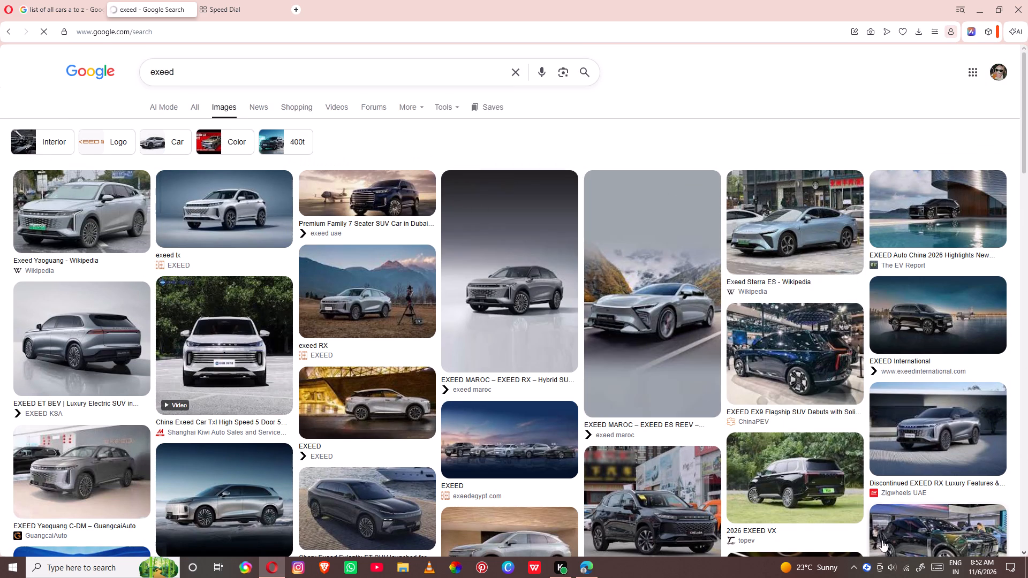
Switch to the Canva presentation in Edge, add the recently used red abstract image to page 15, and stretch it over the whole page.
click(586, 572)
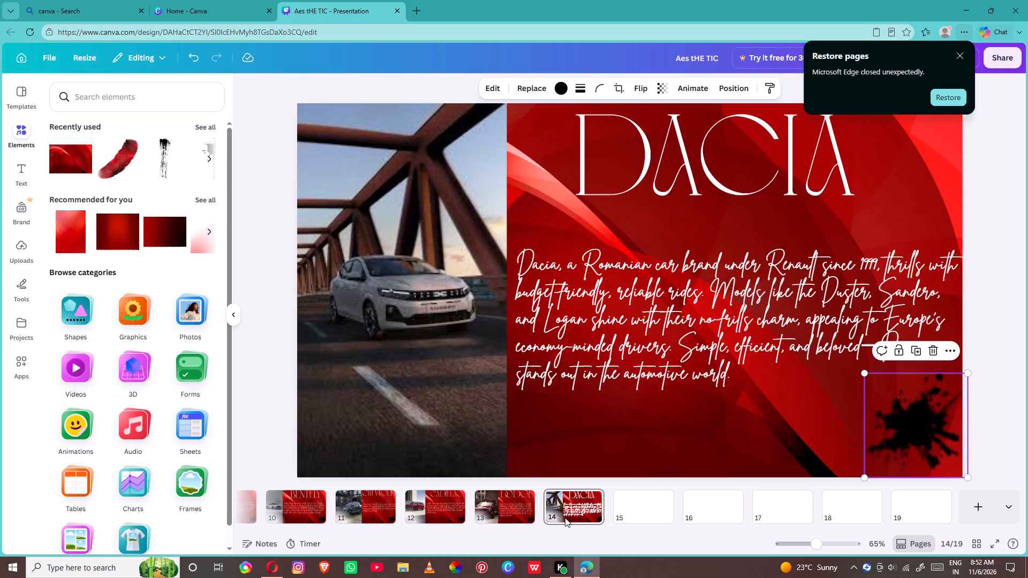
click(629, 514)
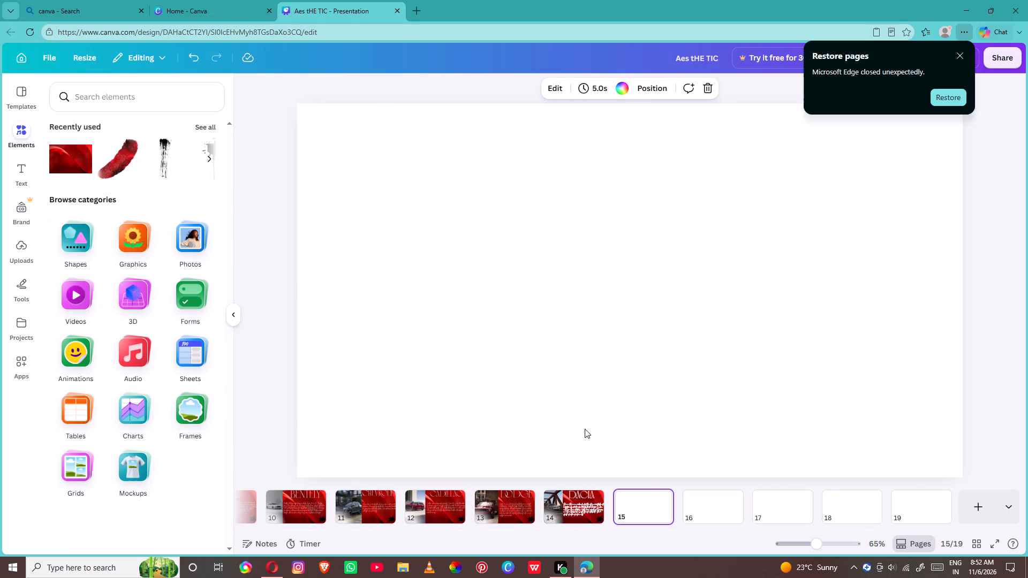
right_click(347, 167)
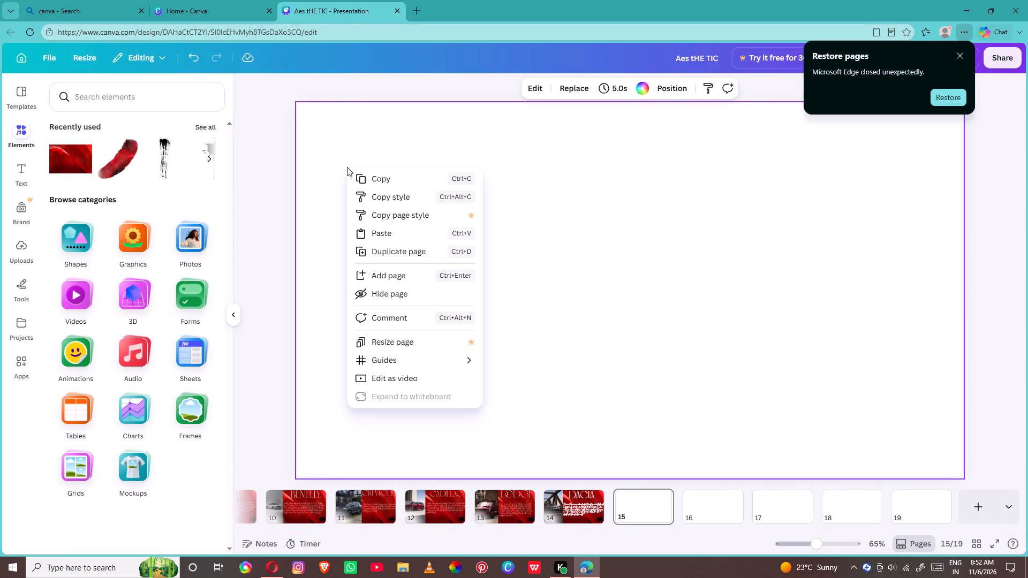
click(58, 140)
click(69, 158)
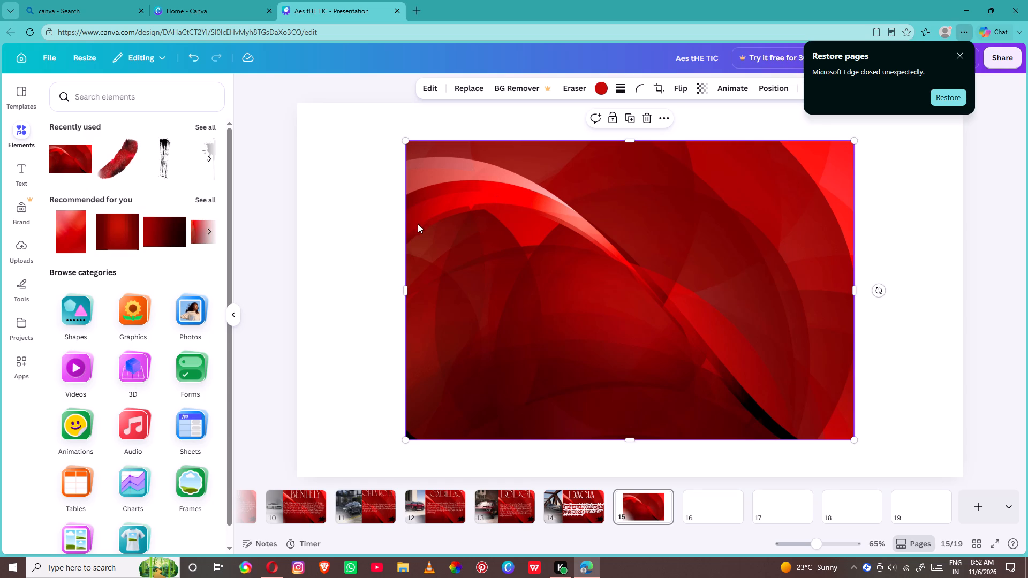
drag(404, 222, 296, 216)
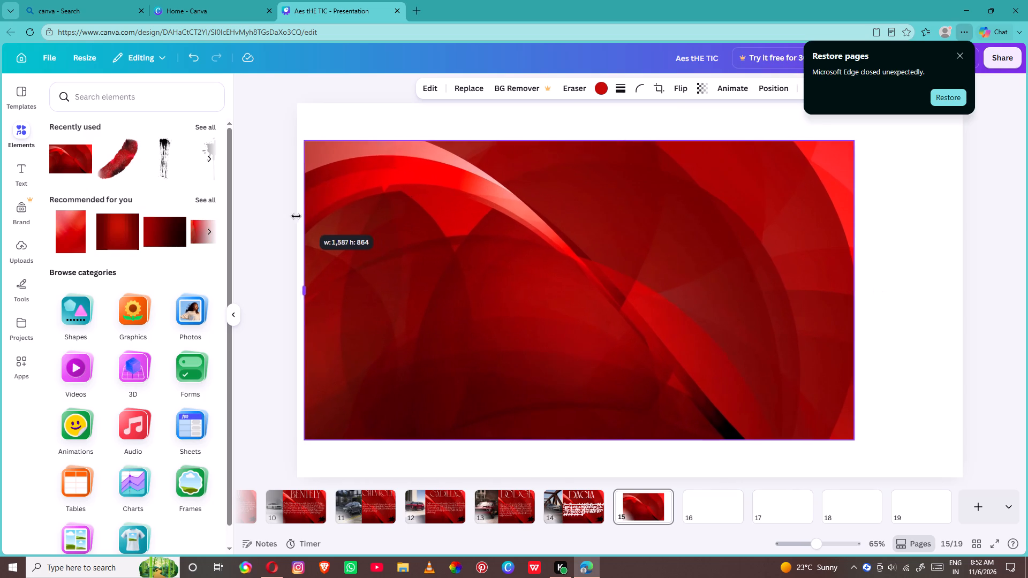
drag(296, 216, 294, 216)
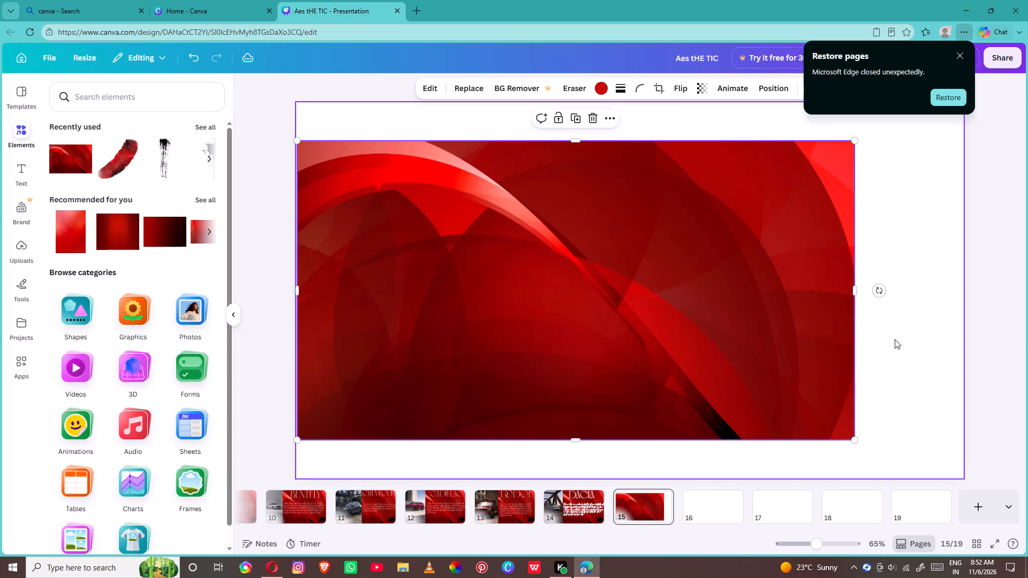
drag(852, 346, 961, 364)
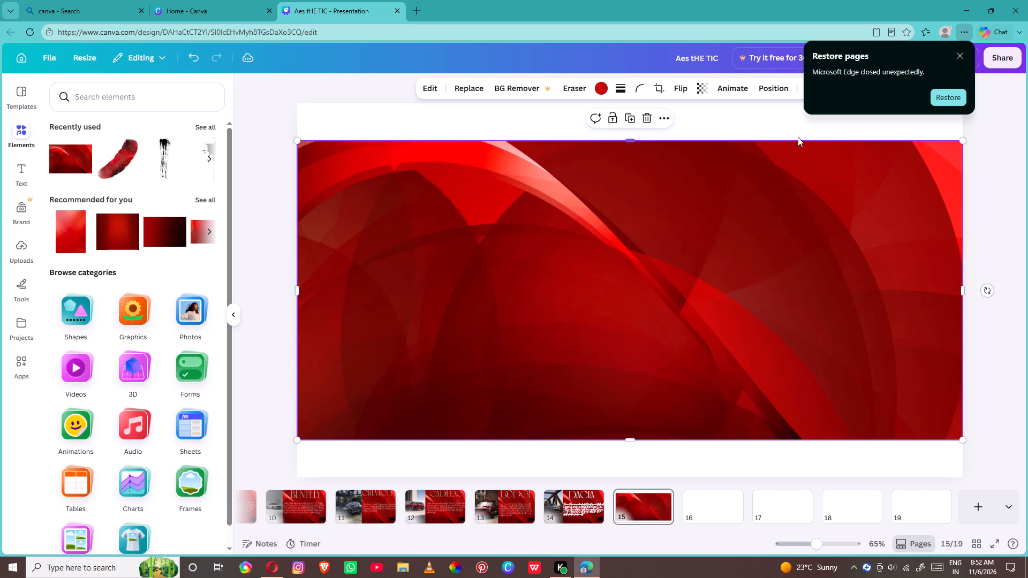
click(798, 137)
drag(797, 138, 804, 119)
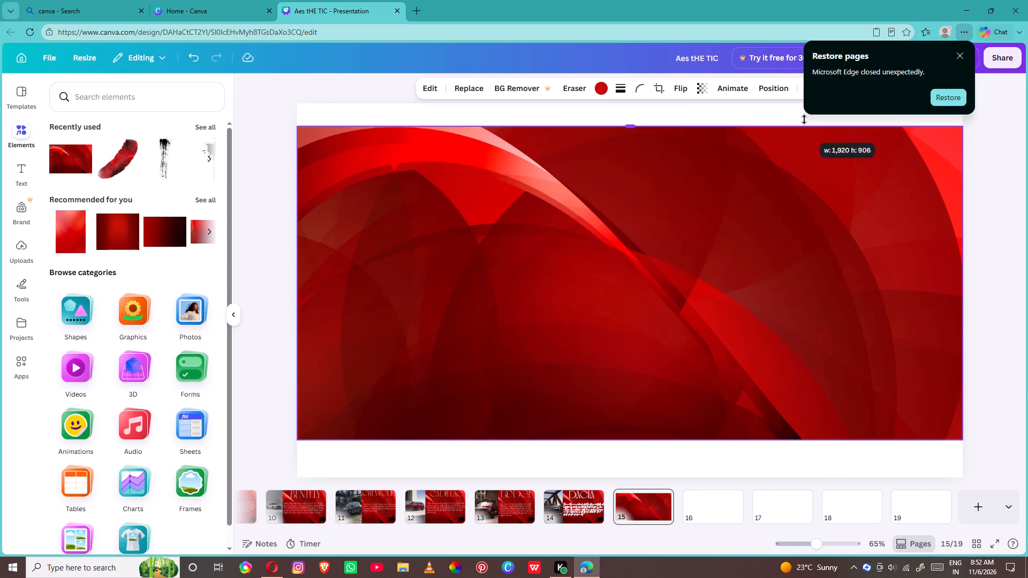
drag(804, 119, 808, 104)
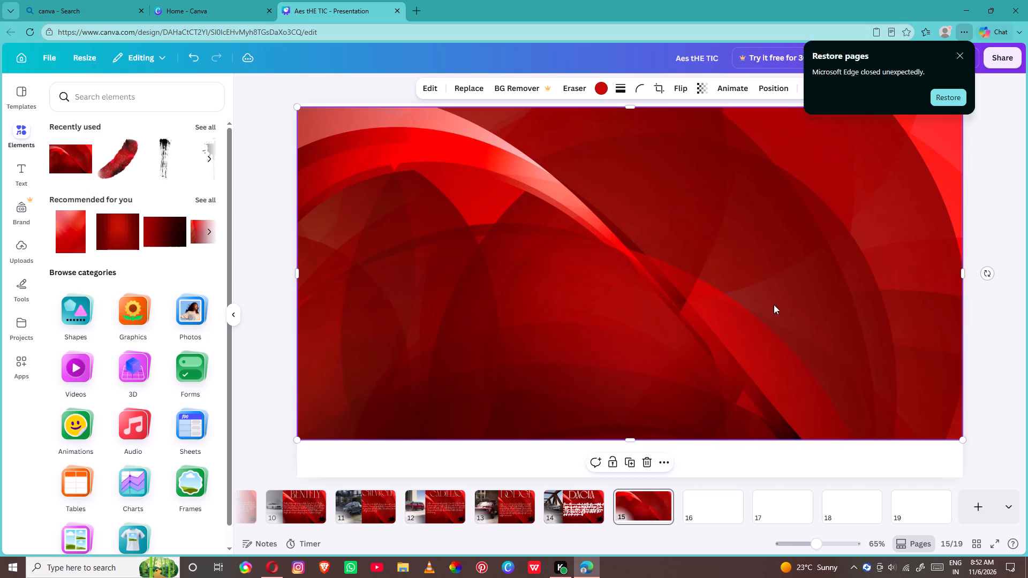
click(821, 435)
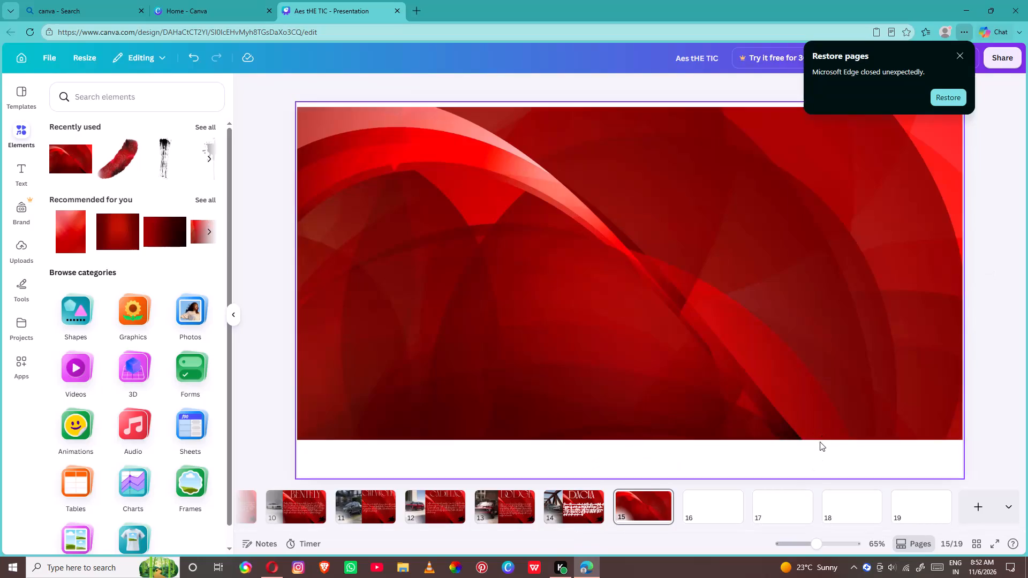
click(807, 437)
drag(807, 437, 811, 469)
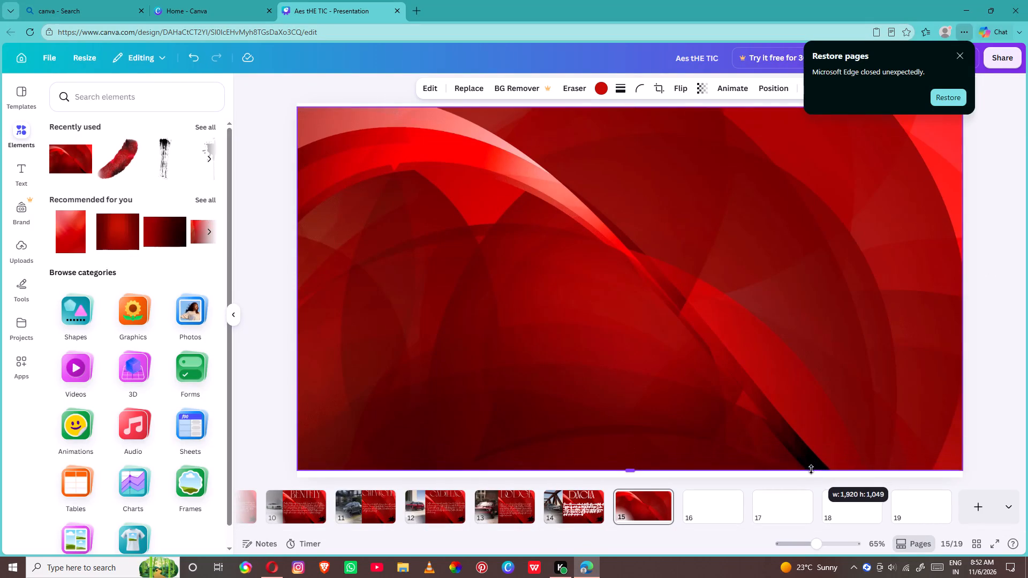
drag(811, 469, 811, 475)
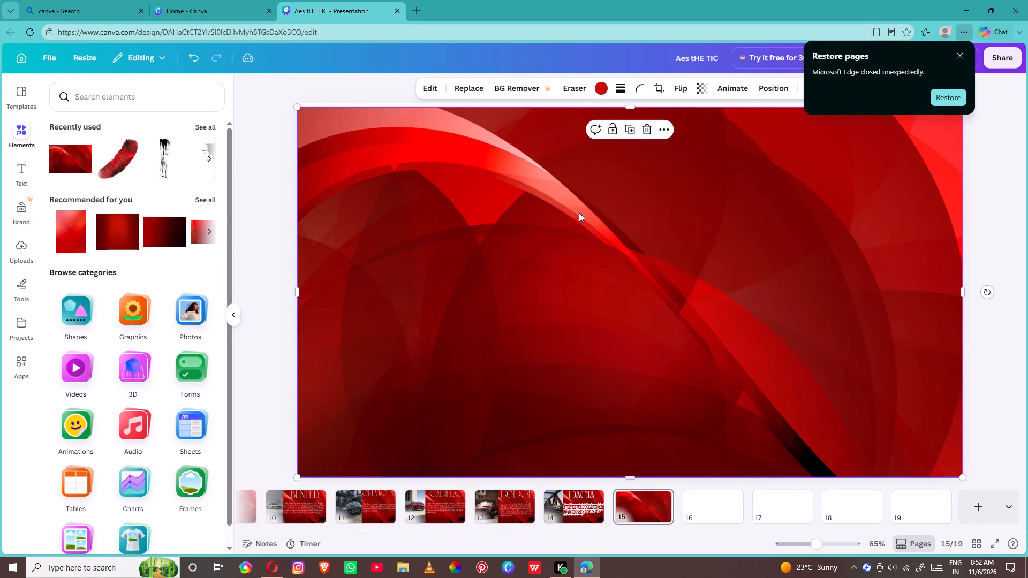
Paste the copied Exeed car photo onto page 15 and delete the duplicate copy.
right_click(422, 199)
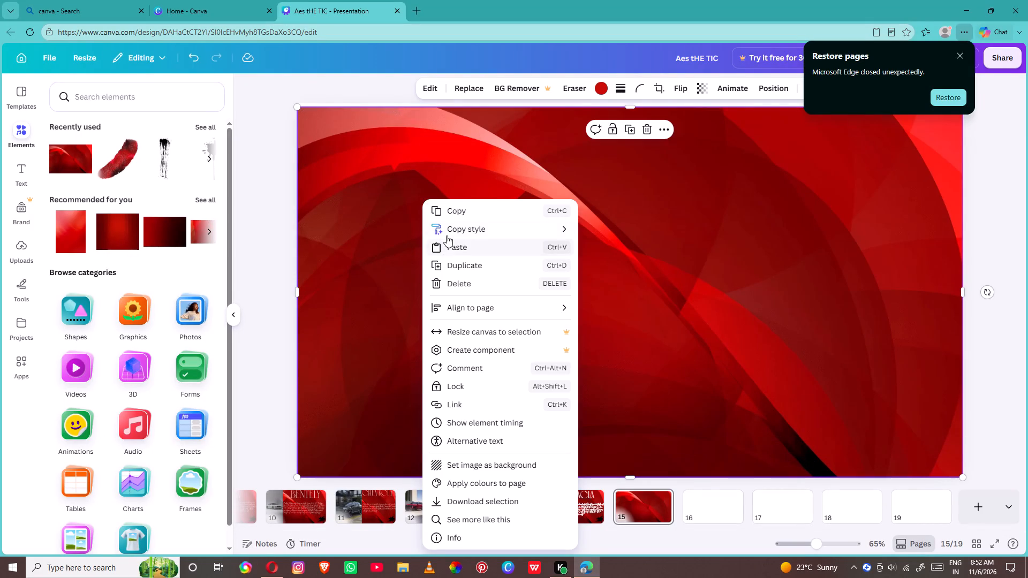
click(447, 244)
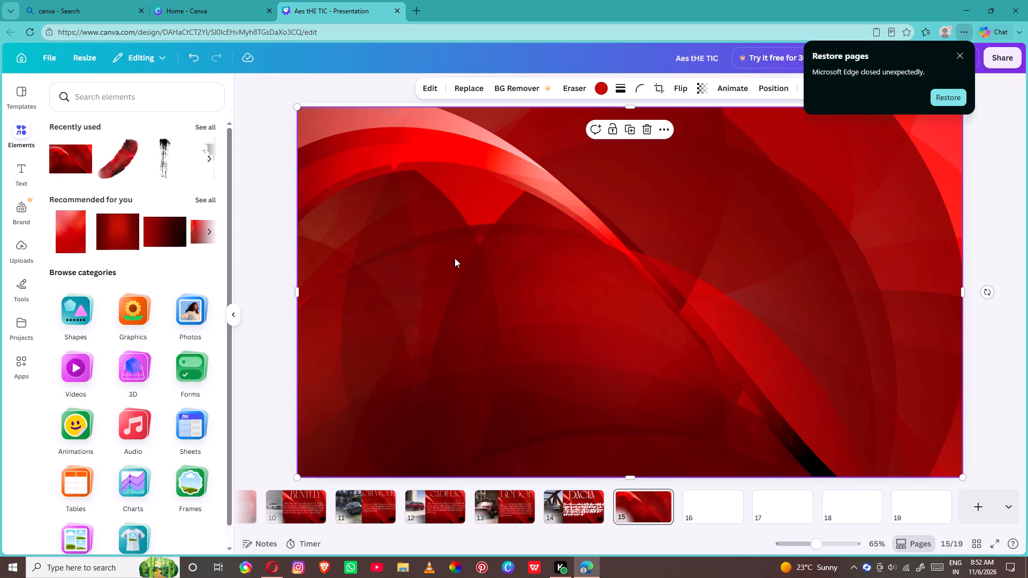
right_click(470, 219)
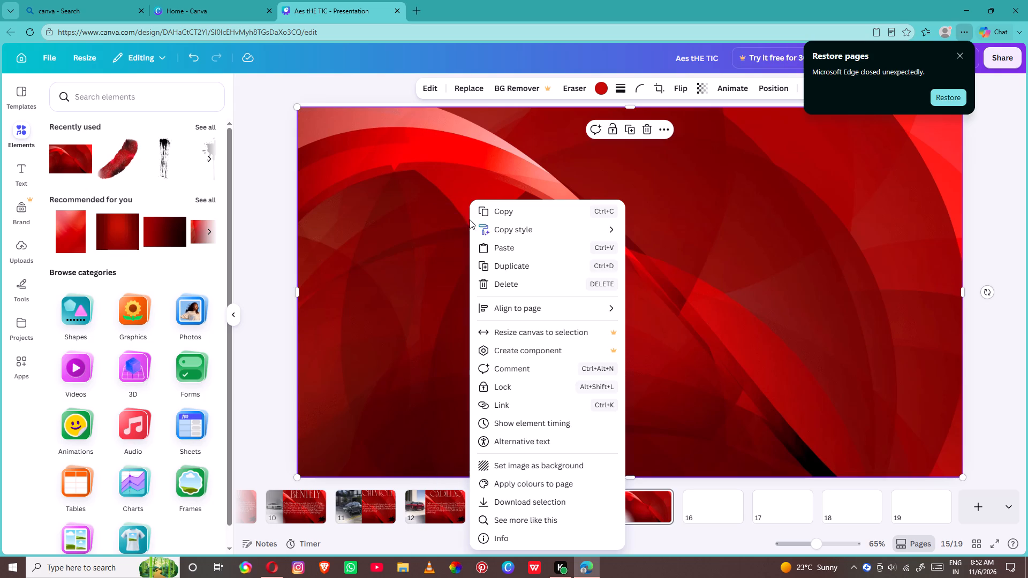
click(491, 252)
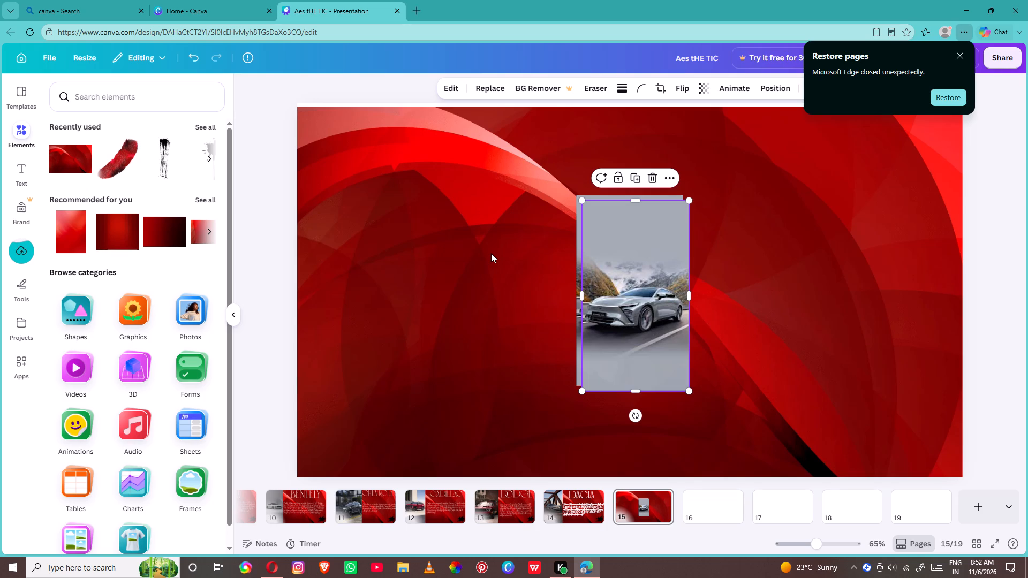
click(648, 178)
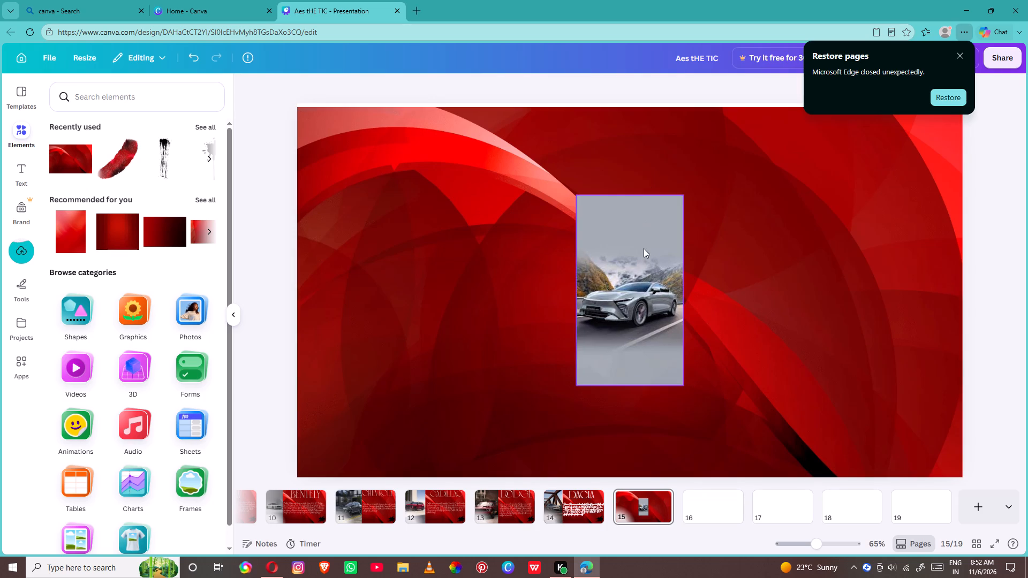
Align the Exeed photo with the page's upper-left corner and enlarge it to the full page height.
drag(648, 274, 390, 127)
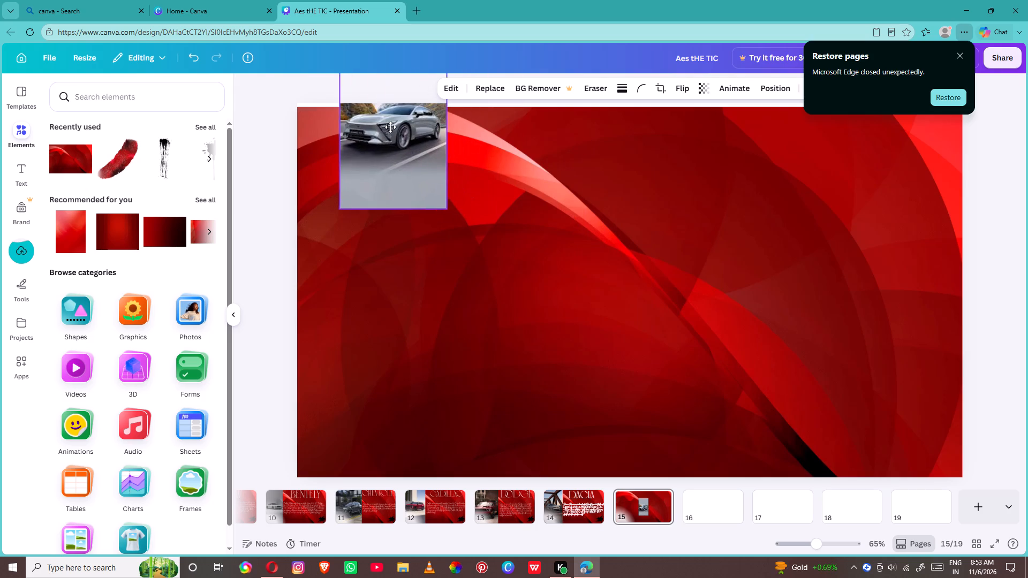
drag(390, 127, 368, 185)
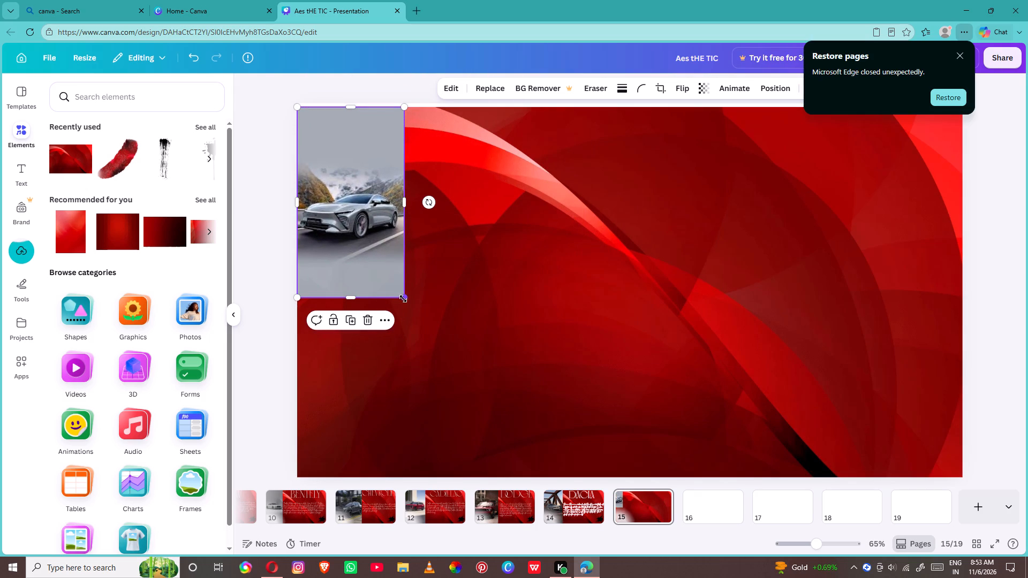
drag(403, 299, 439, 505)
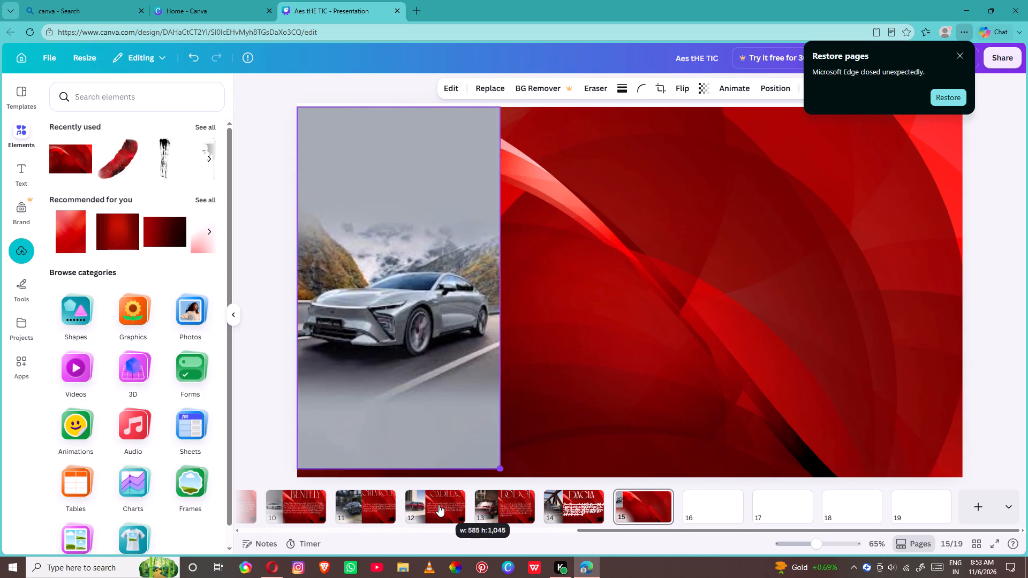
drag(439, 505, 440, 515)
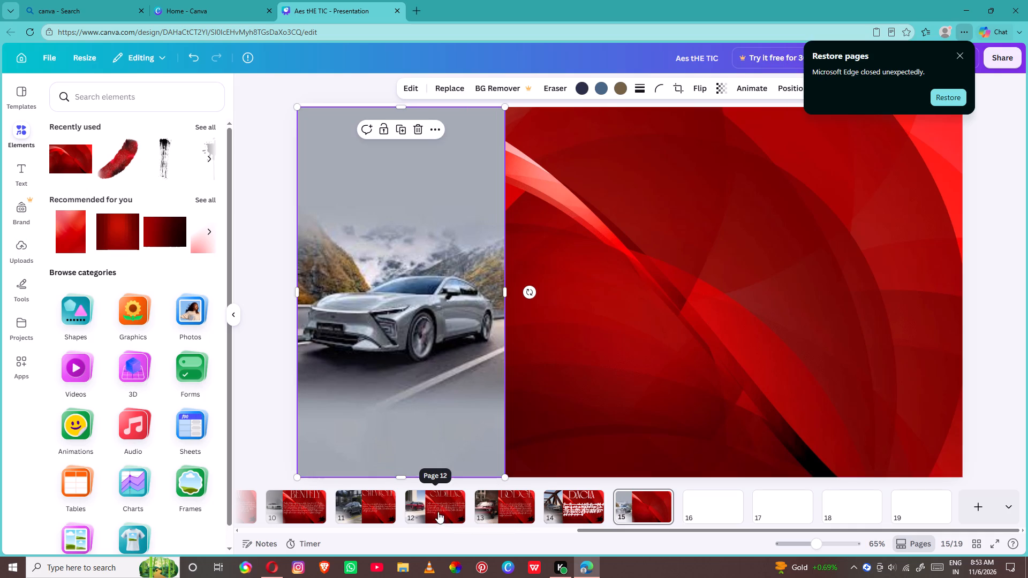
Add the recently used "AES THE TIC" text style to page 15 and replace its wording with "exeed".
click(28, 179)
scroll(80, 395, down, 1)
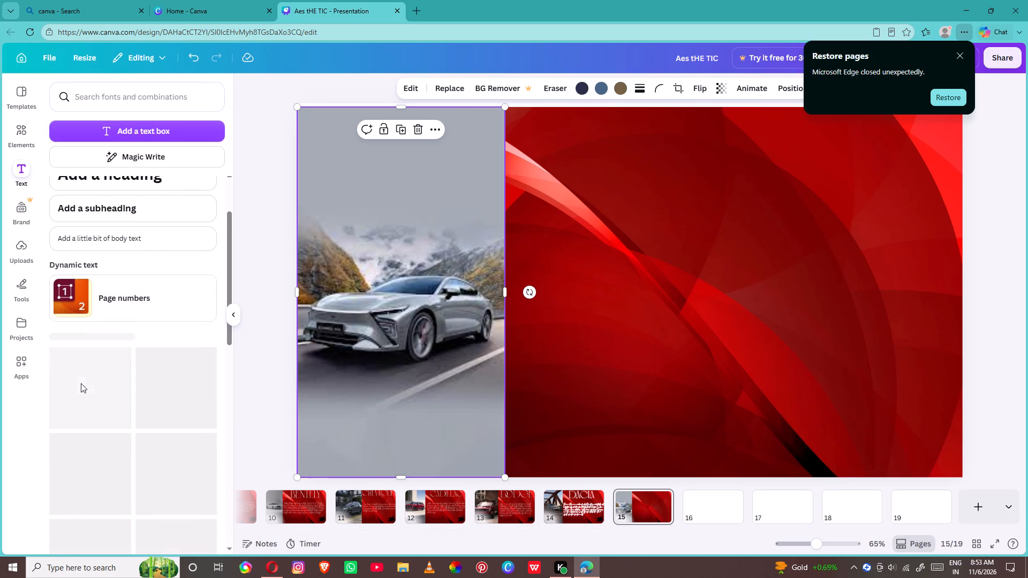
click(81, 387)
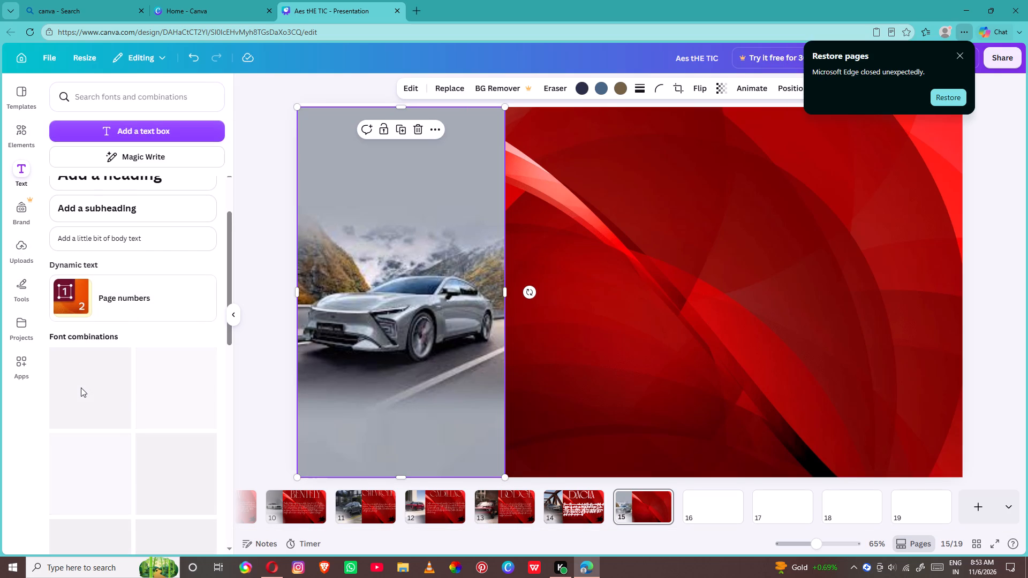
click(82, 388)
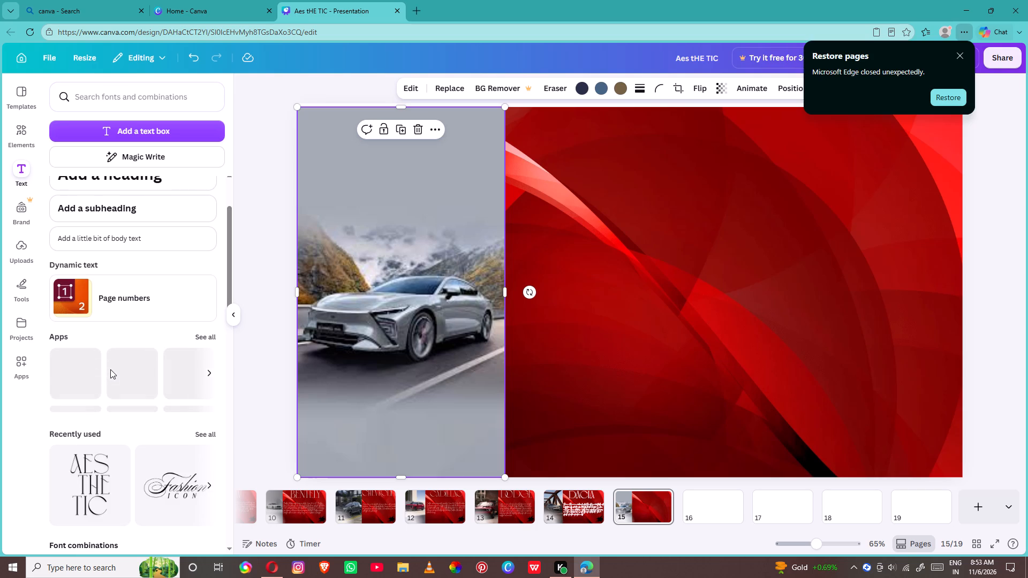
click(83, 469)
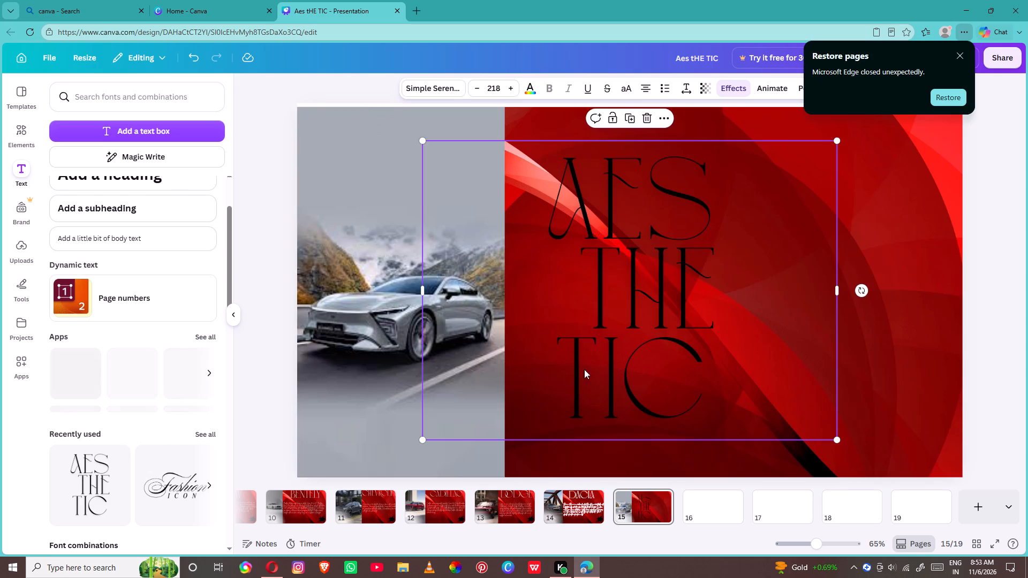
click(633, 358)
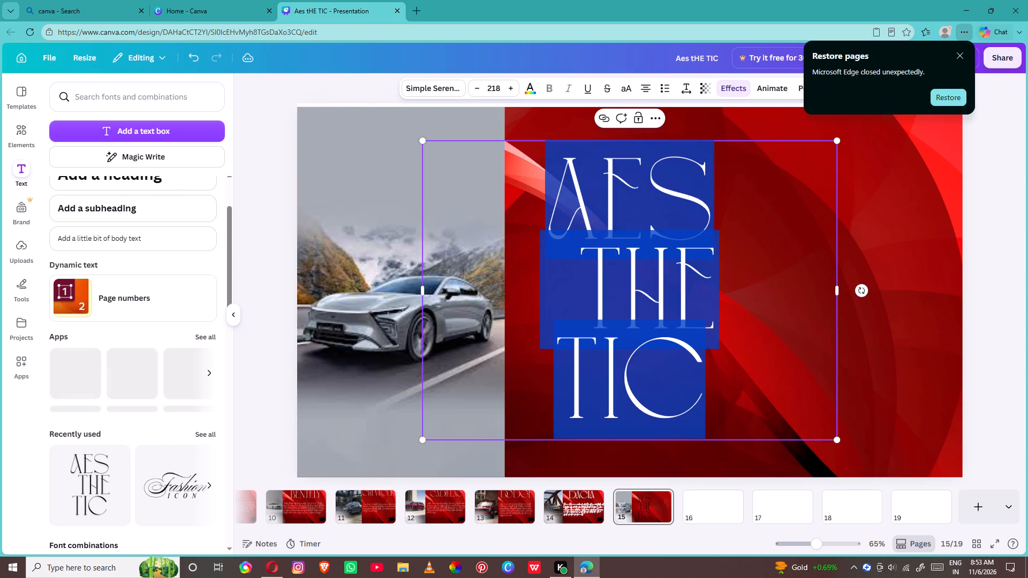
key(BackSpace)
text(exeed)
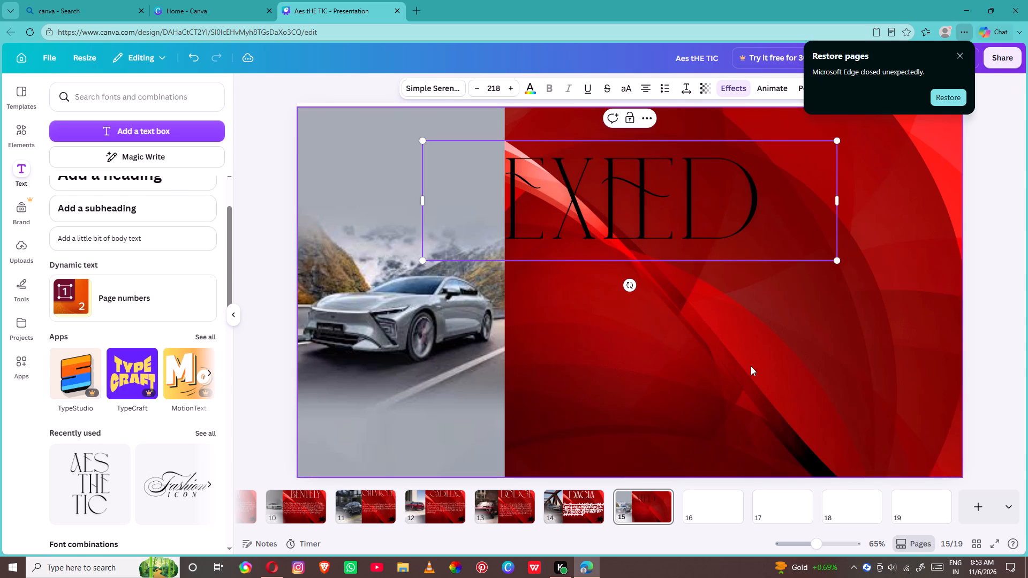
click(738, 353)
drag(696, 223, 799, 187)
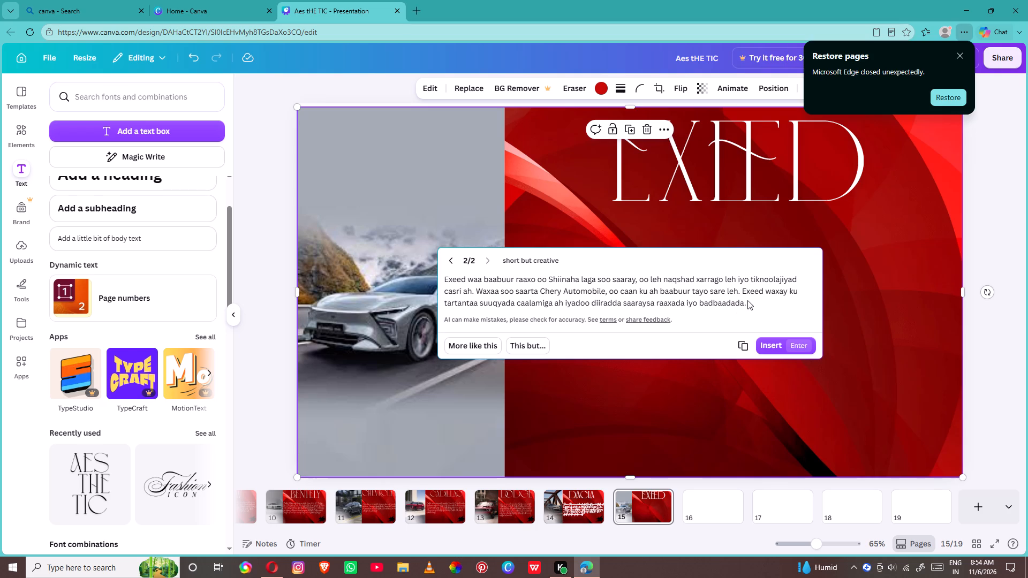
click(762, 341)
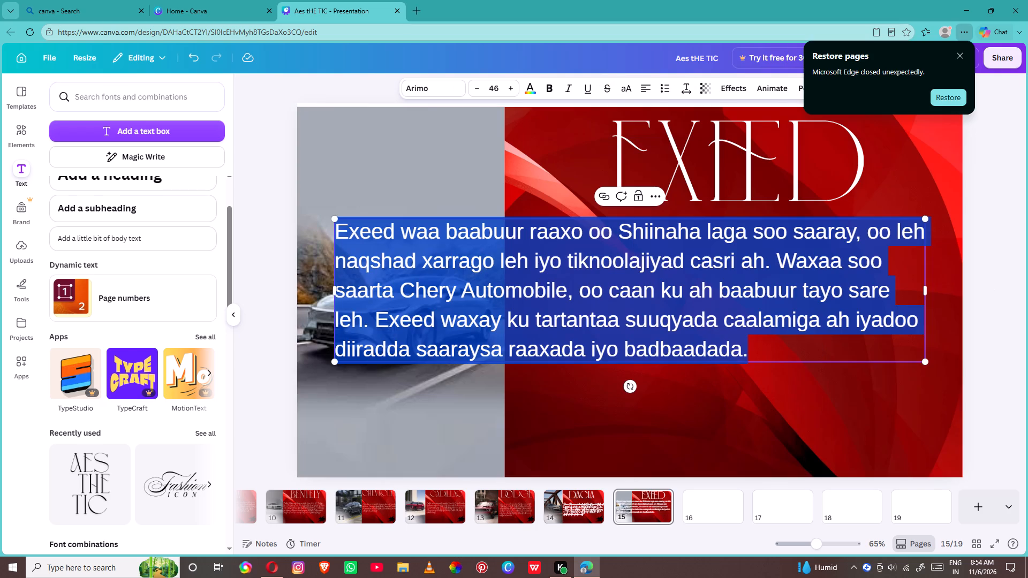
Change the inserted Exeed description's font to Brittany.
click(456, 92)
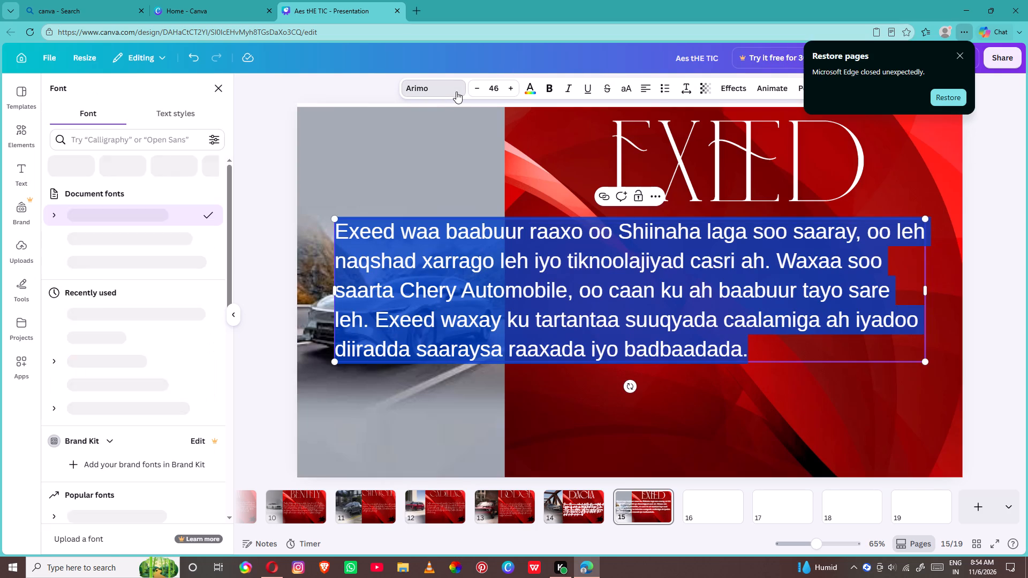
click(154, 237)
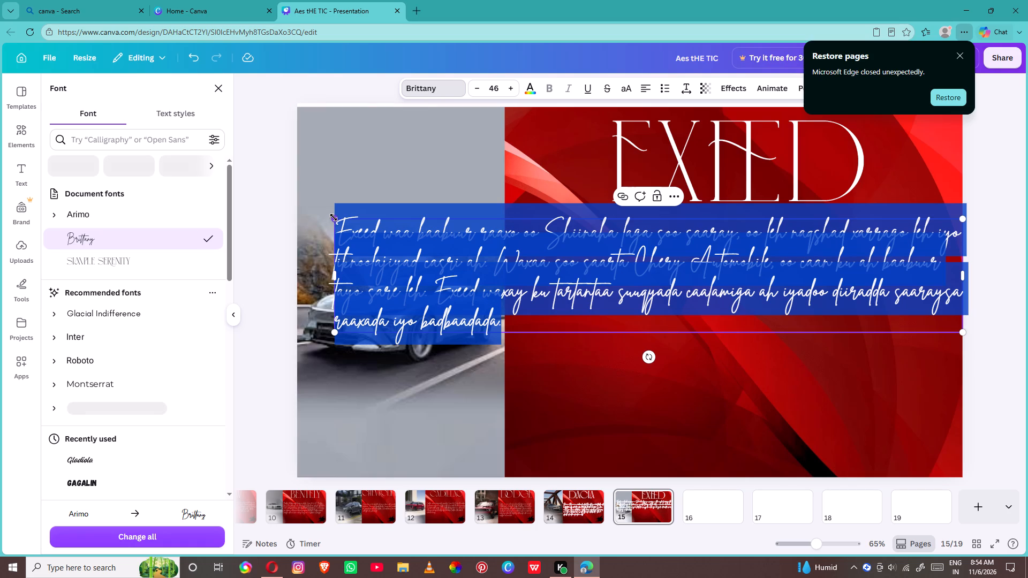
Shrink the Exeed description to fit the red area beside the car photo and increase its font size slightly.
drag(334, 217, 548, 292)
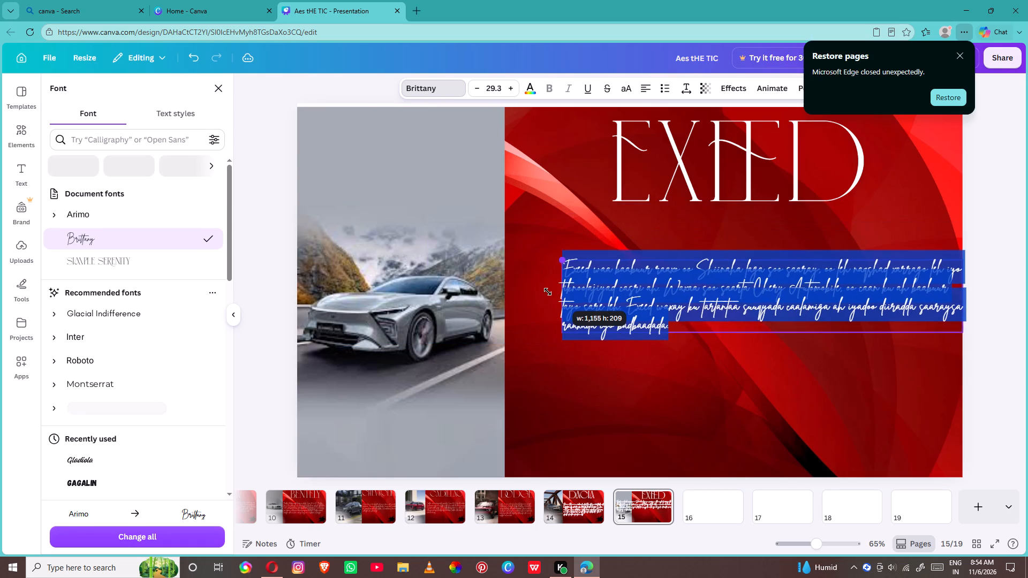
drag(548, 292, 515, 292)
click(516, 80)
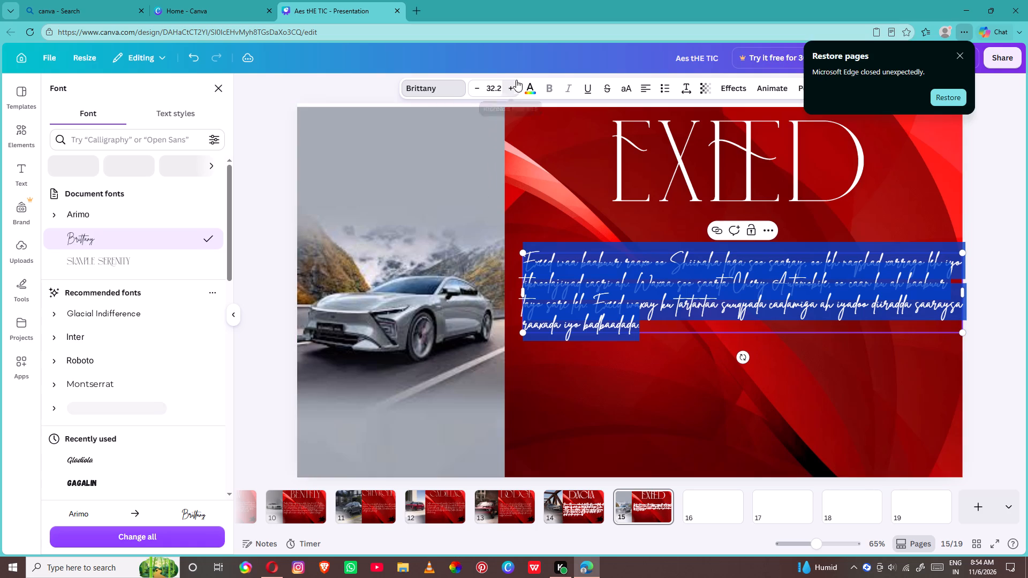
triple_click(512, 86)
triple_click(512, 86)
click(512, 86)
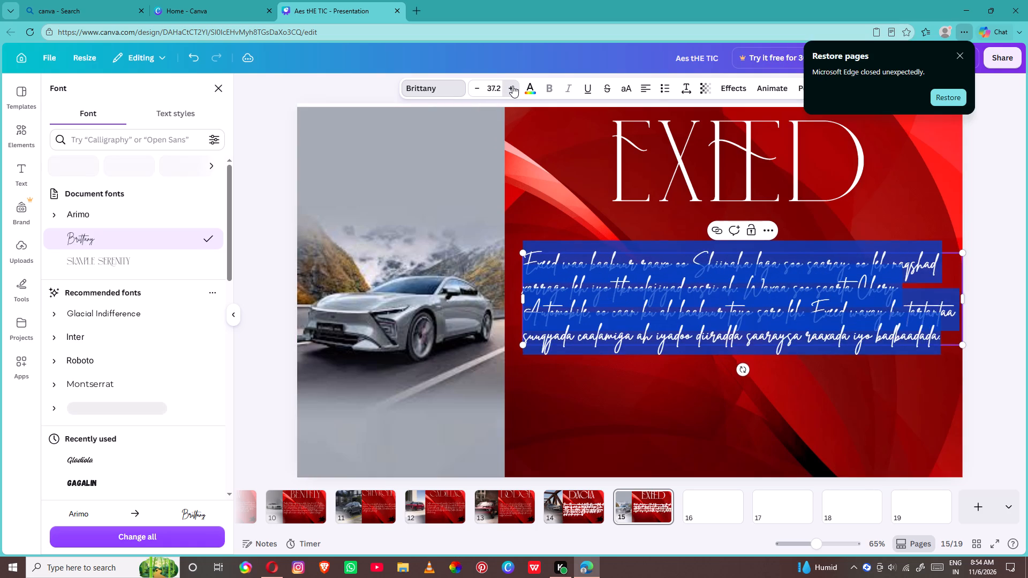
click(645, 422)
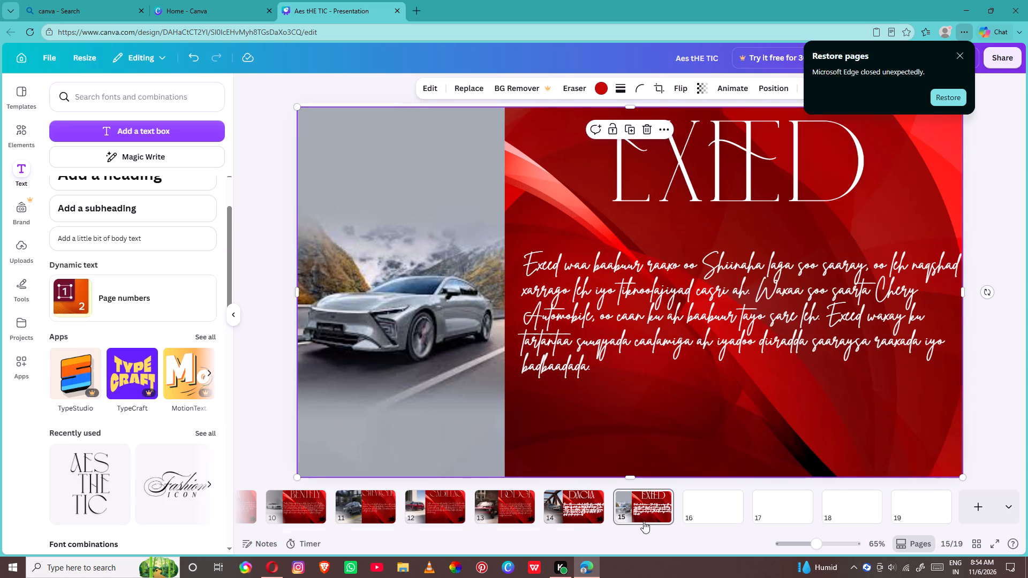
Copy the black ink splatter from the Dacia page 14 and paste it onto the Exeed page 15.
click(589, 514)
right_click(908, 436)
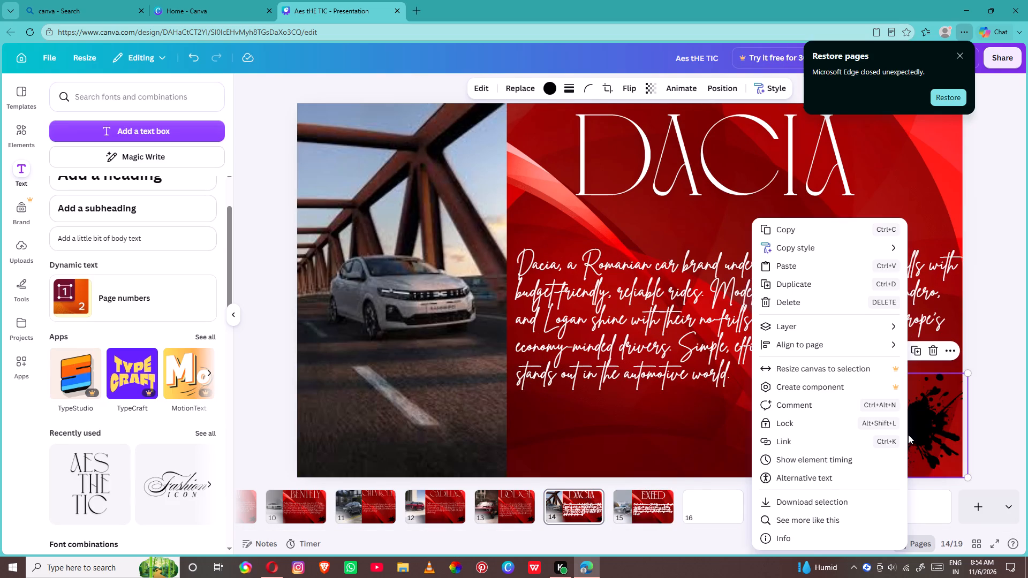
click(807, 264)
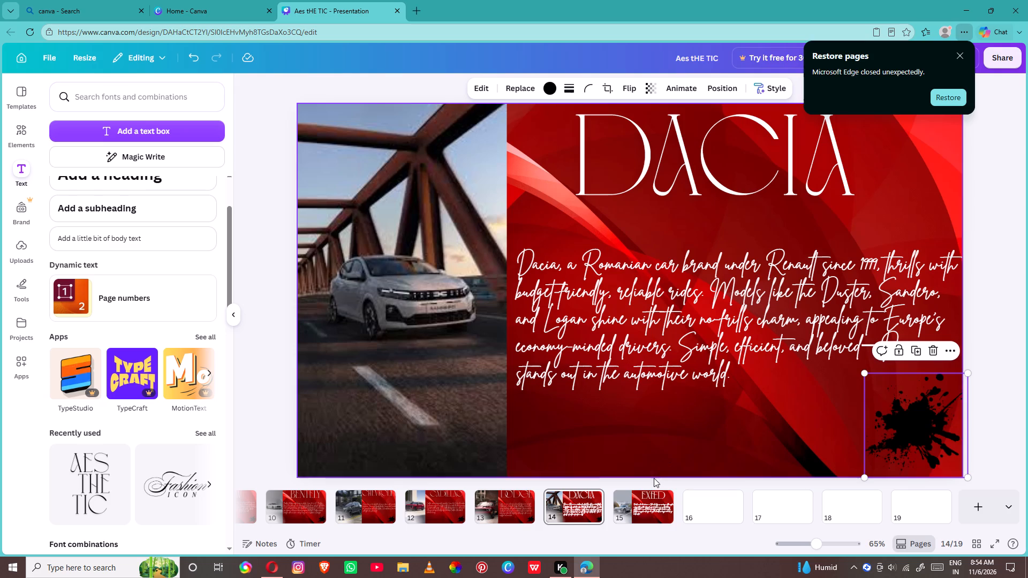
right_click(899, 439)
click(818, 222)
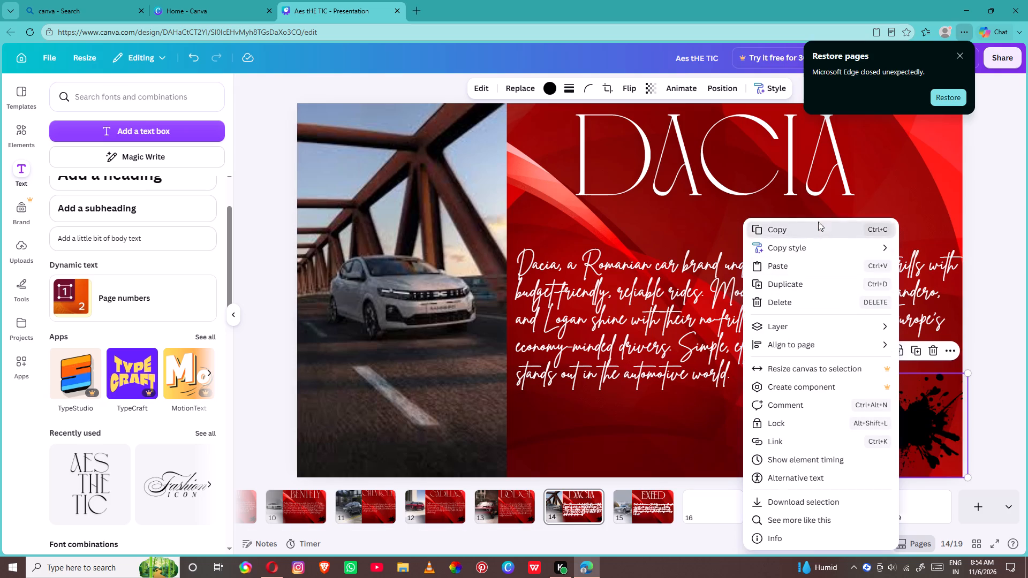
click(632, 507)
right_drag(851, 419, 863, 419)
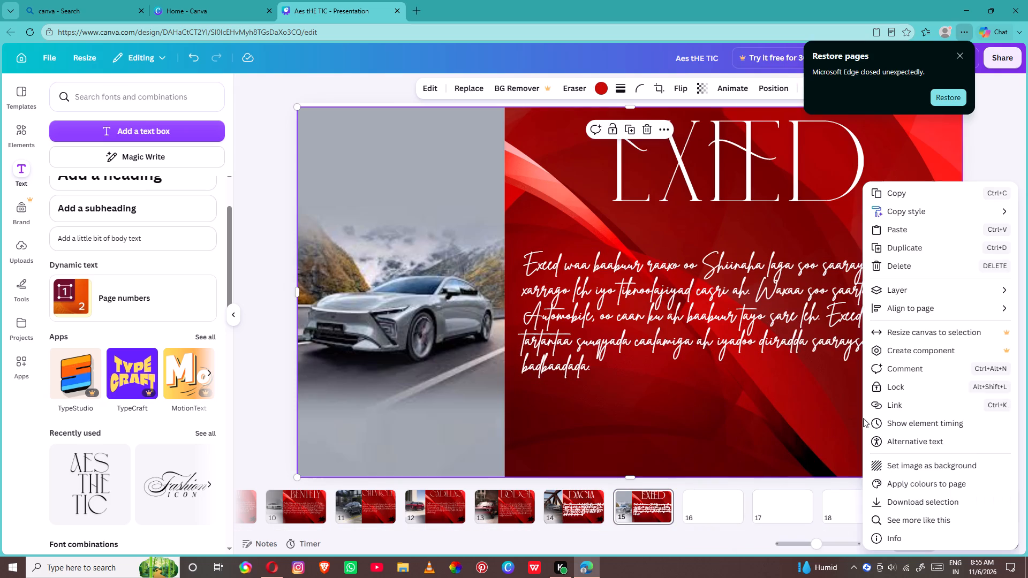
click(909, 225)
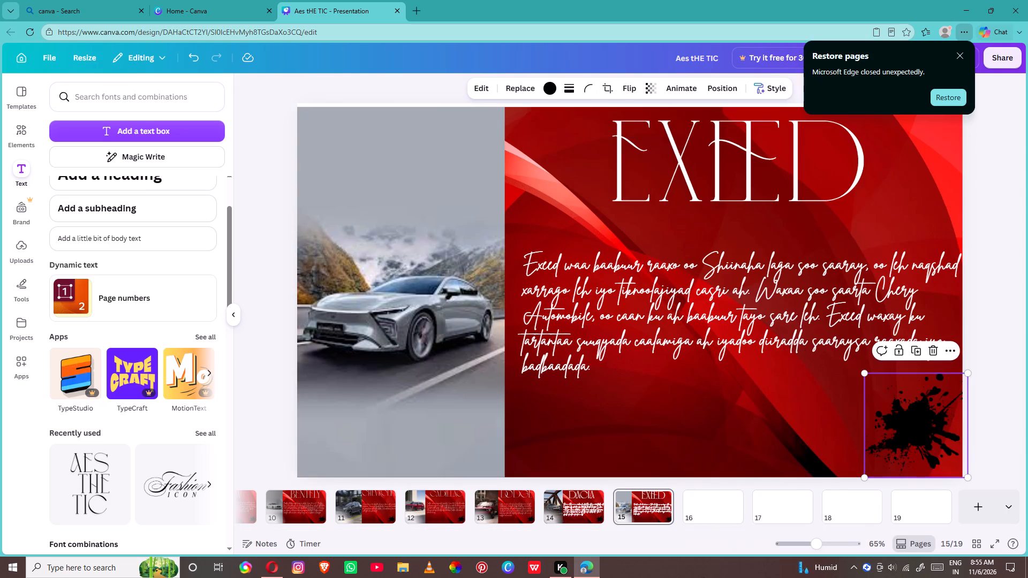
Delete the leftover Exeed car photo from page 16.
click(709, 509)
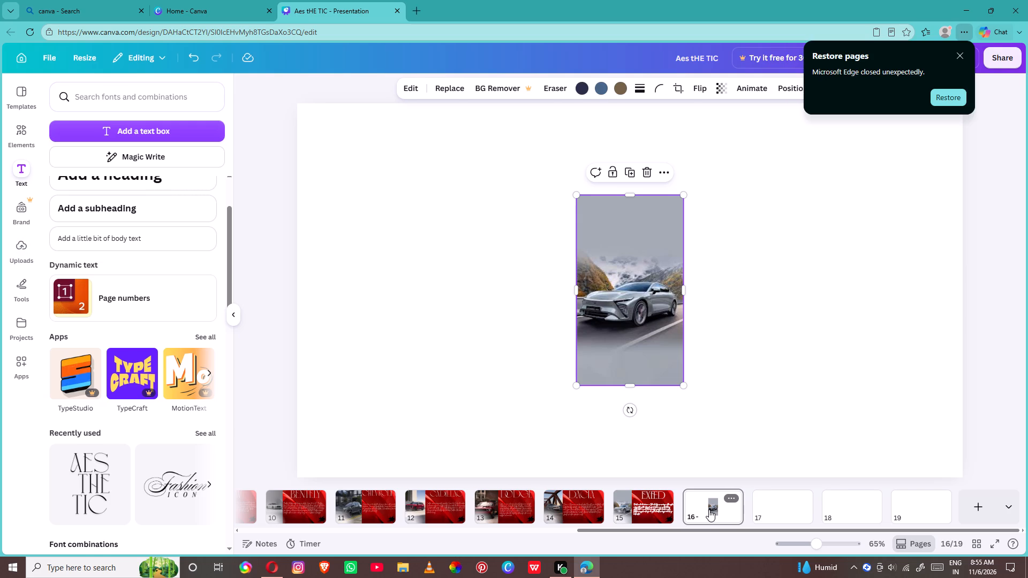
click(649, 176)
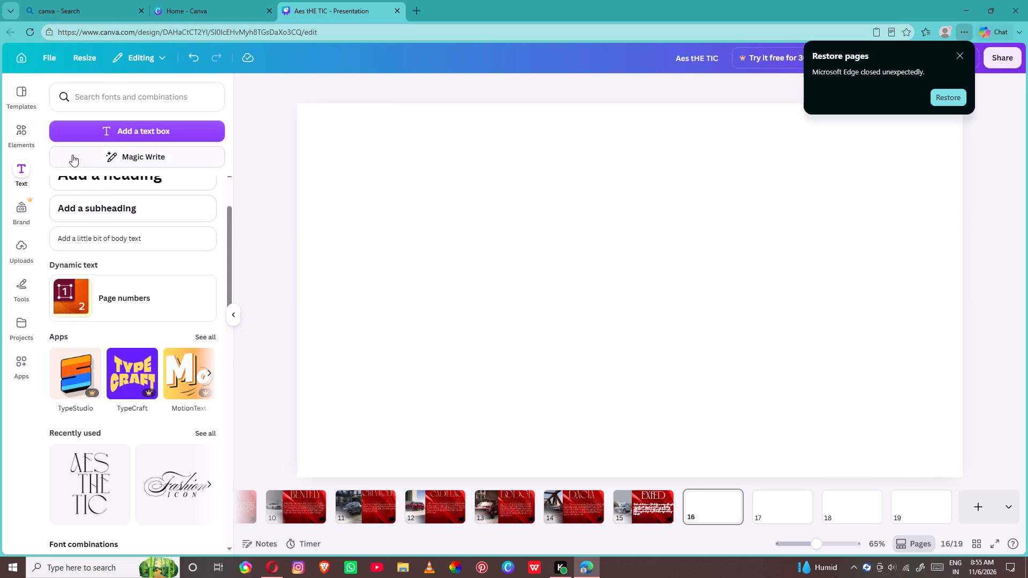
Add the recently used red abstract image to page 16 and stretch it across the full page width.
click(25, 135)
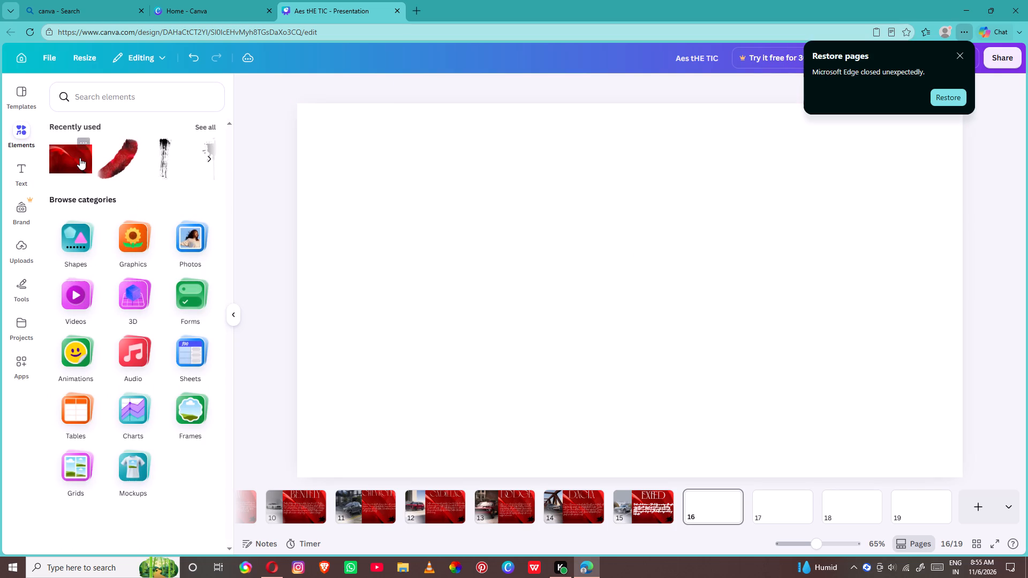
click(80, 158)
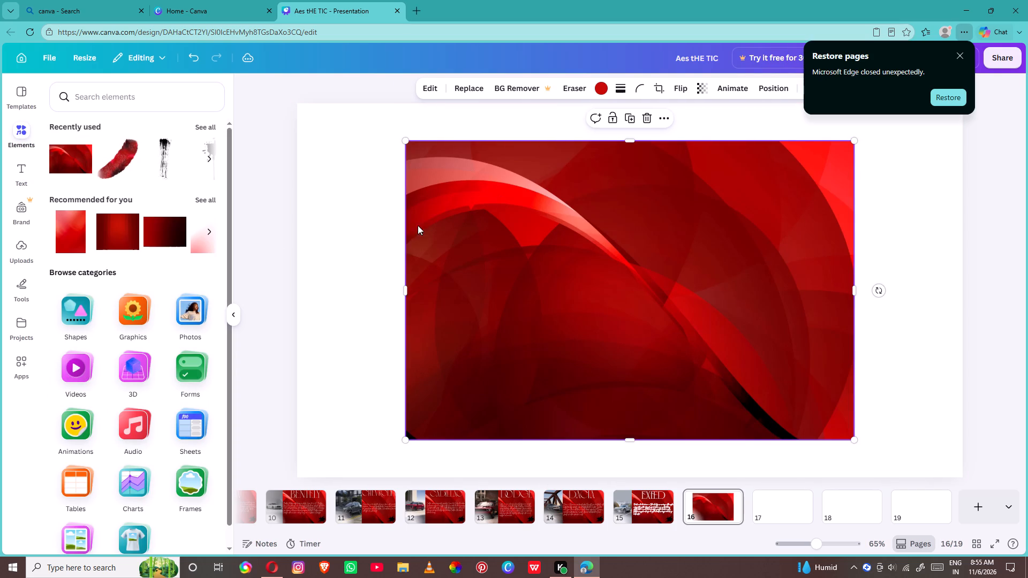
drag(402, 245, 312, 242)
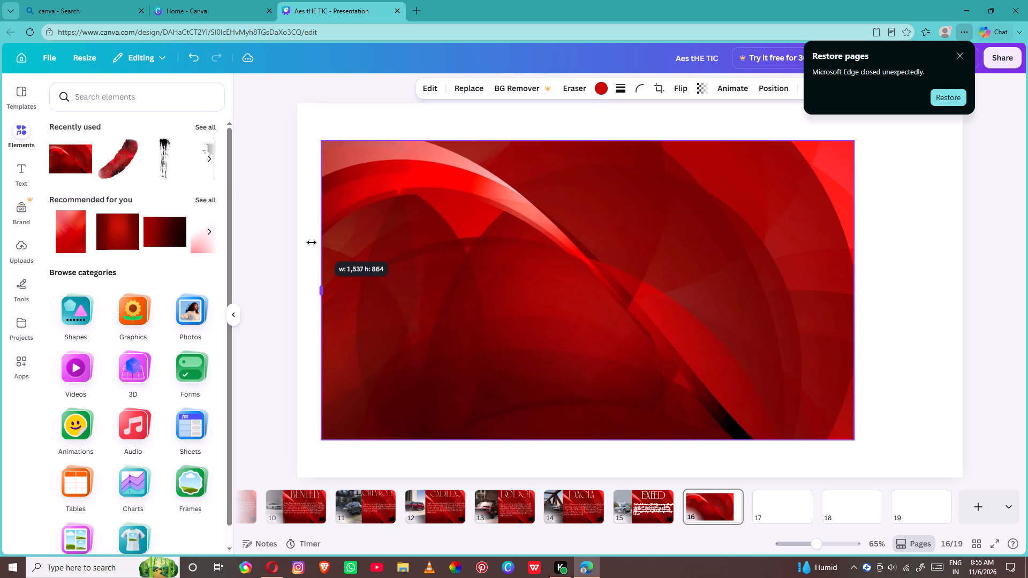
drag(312, 242, 292, 243)
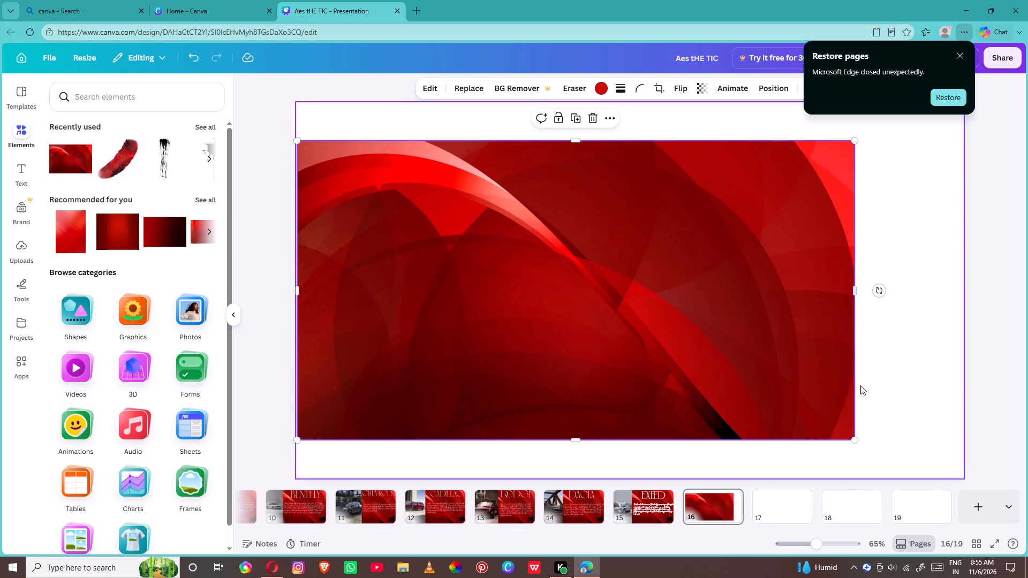
drag(855, 386, 960, 408)
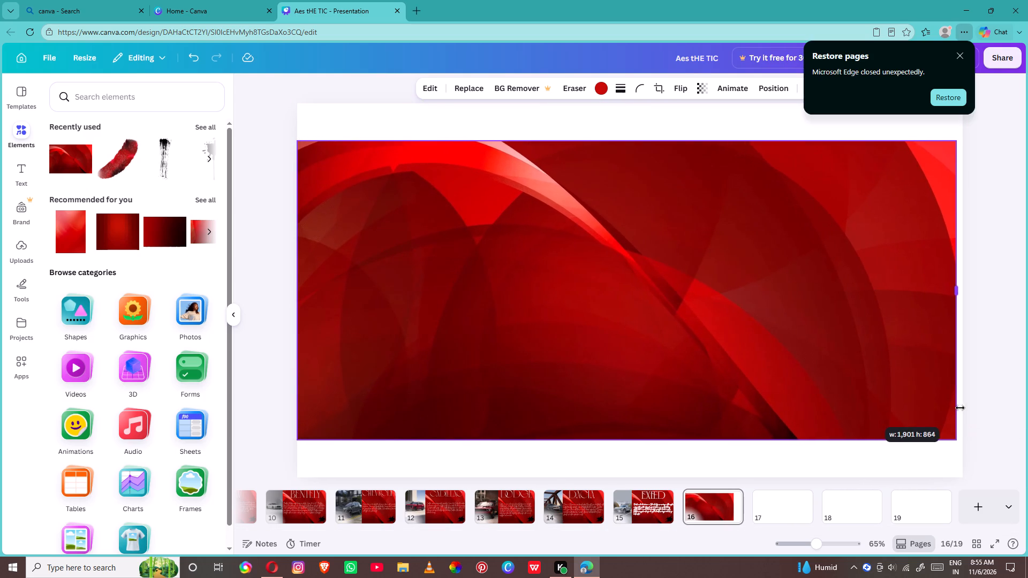
drag(960, 408, 964, 408)
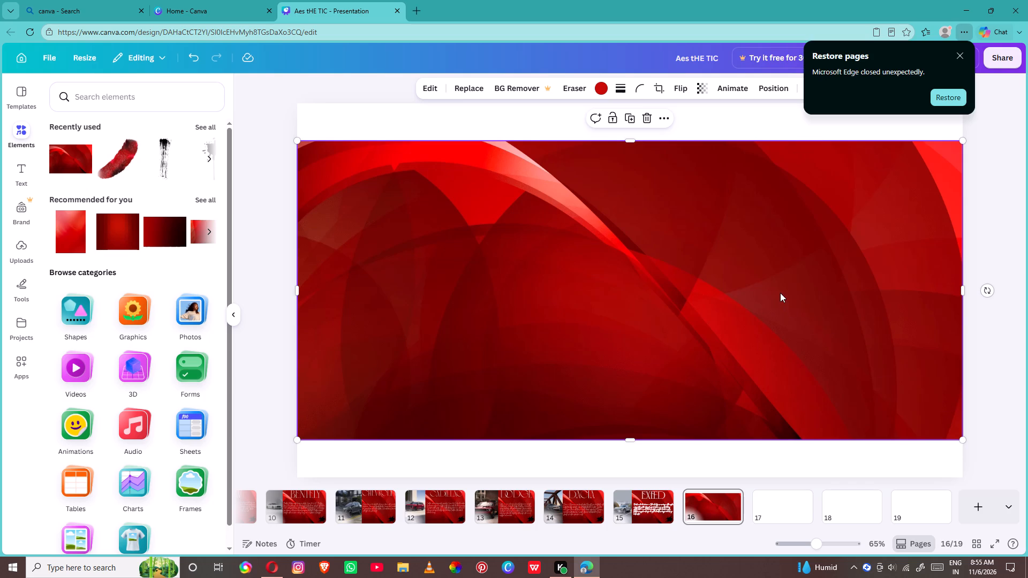
Stretch the red abstract image on page 16 to cover the full page, 1,920 by 1,080.
drag(727, 142, 731, 121)
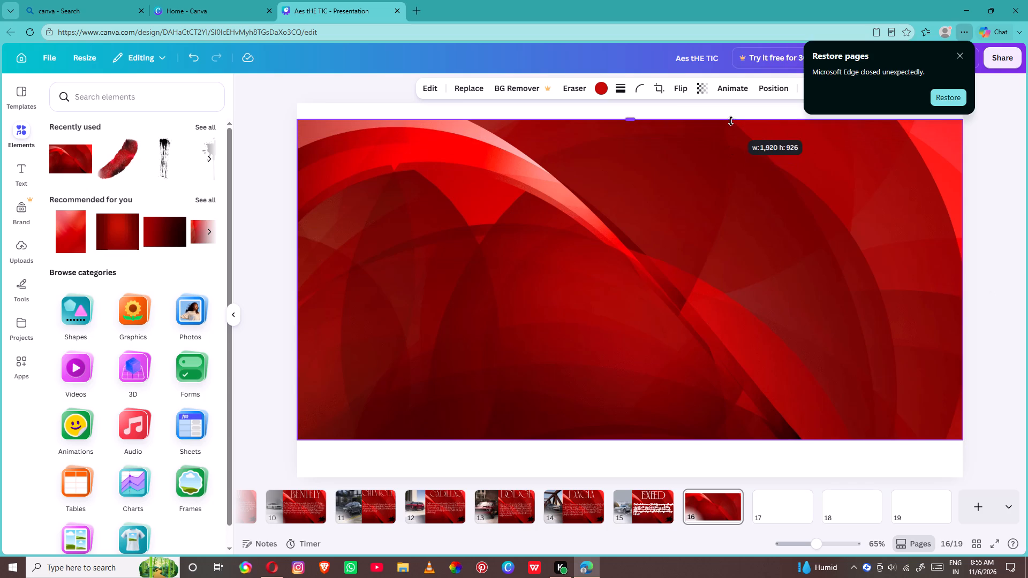
drag(731, 121, 731, 109)
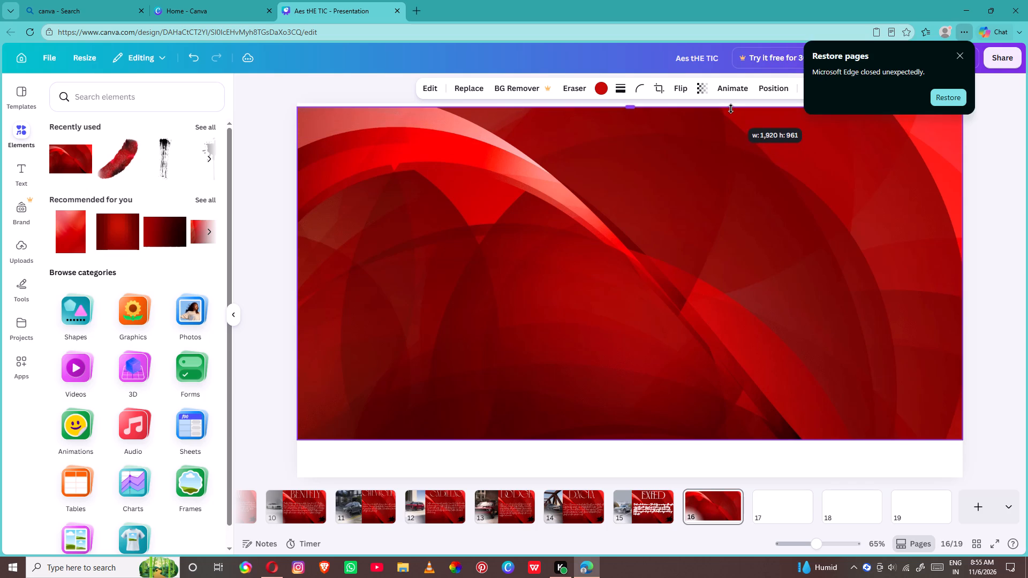
drag(734, 111, 736, 105)
click(736, 105)
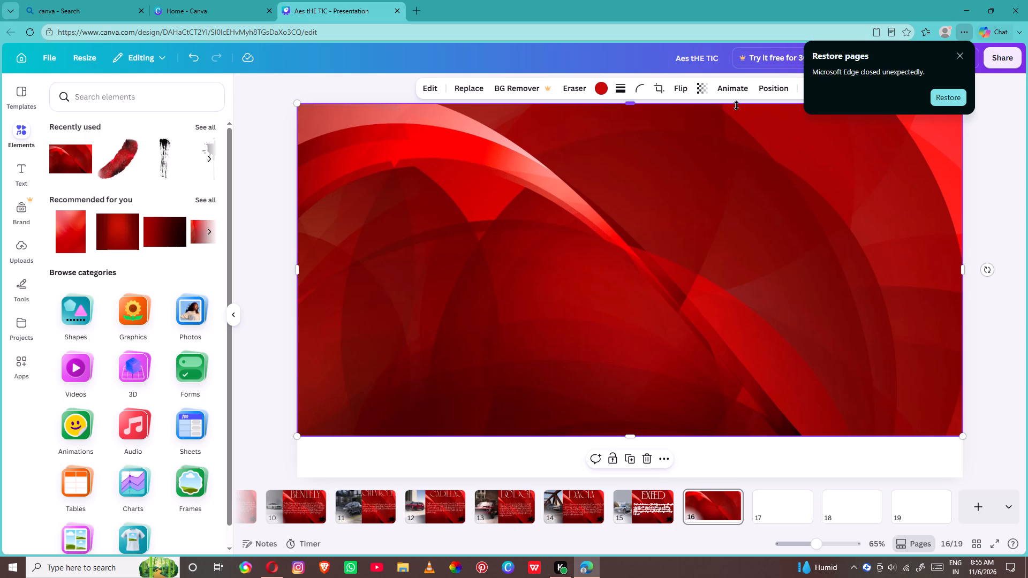
click(820, 427)
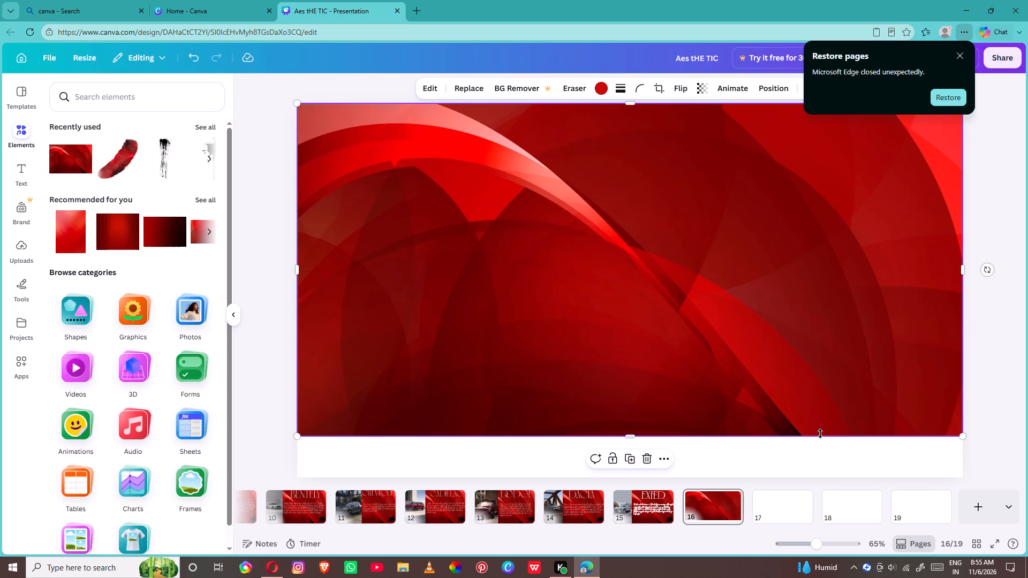
click(820, 434)
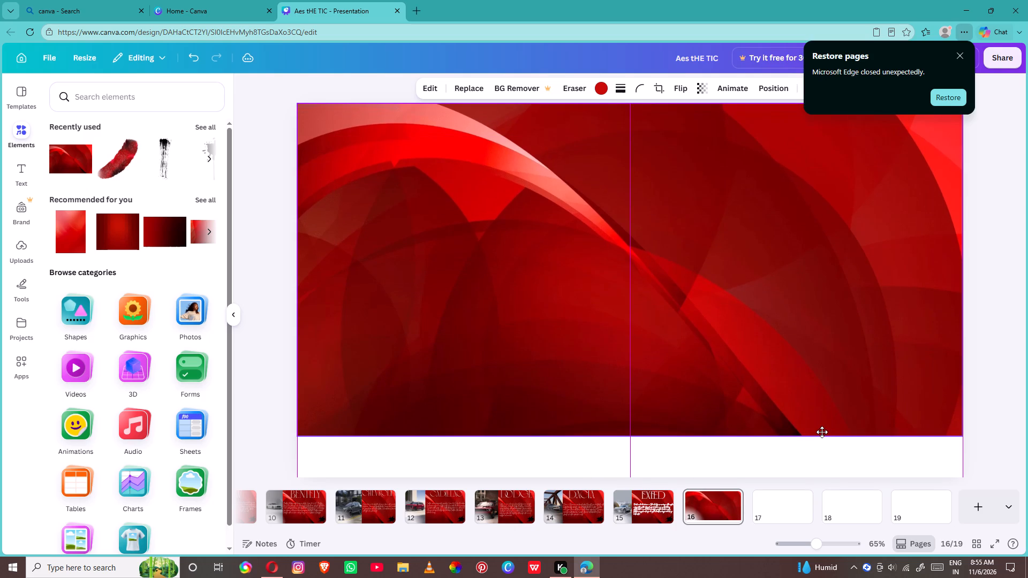
click(822, 433)
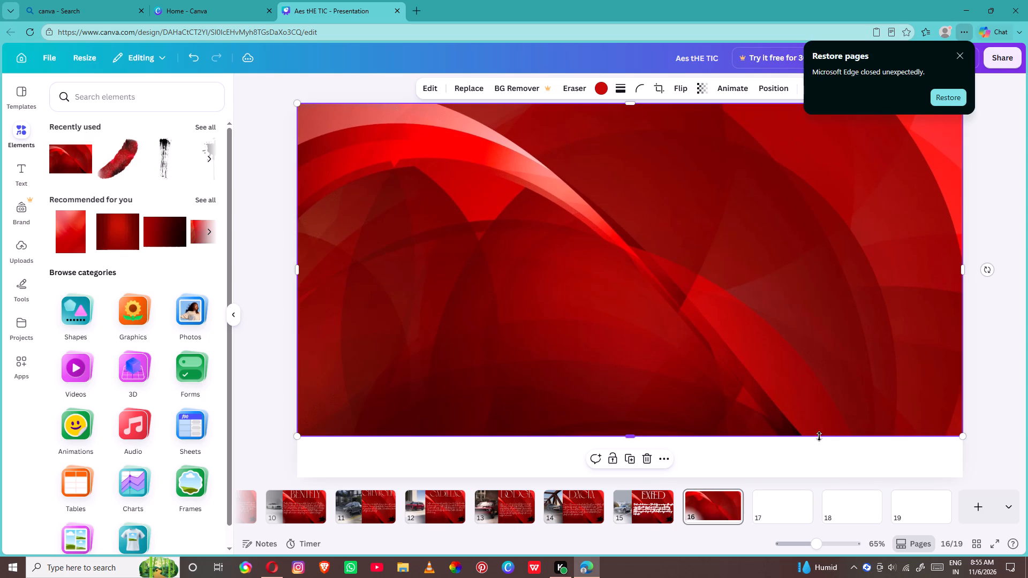
drag(809, 434, 808, 478)
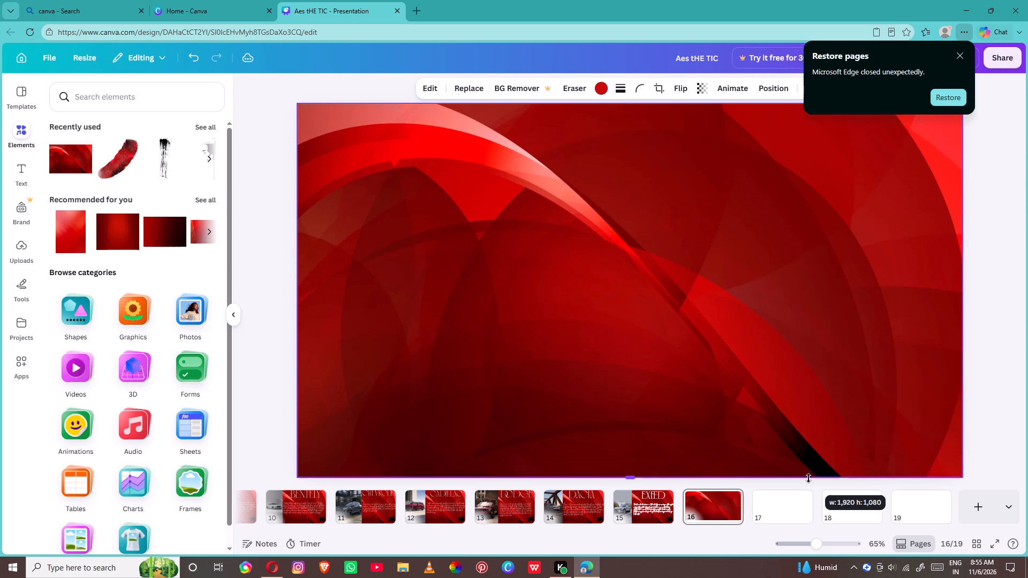
drag(808, 478, 809, 476)
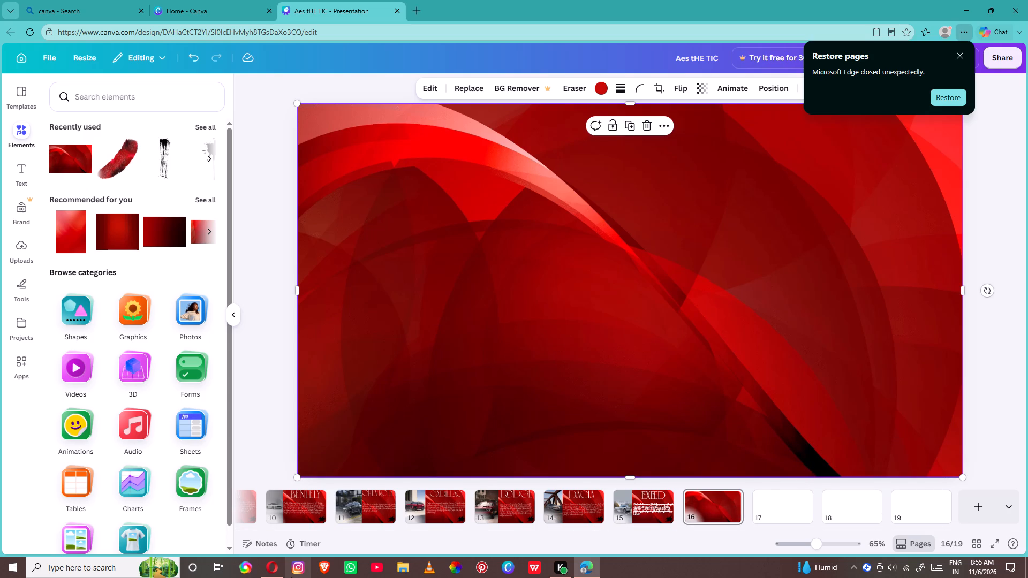
Switch to Opera and replace the exeed image search with a search for "elemental".
click(277, 577)
click(82, 7)
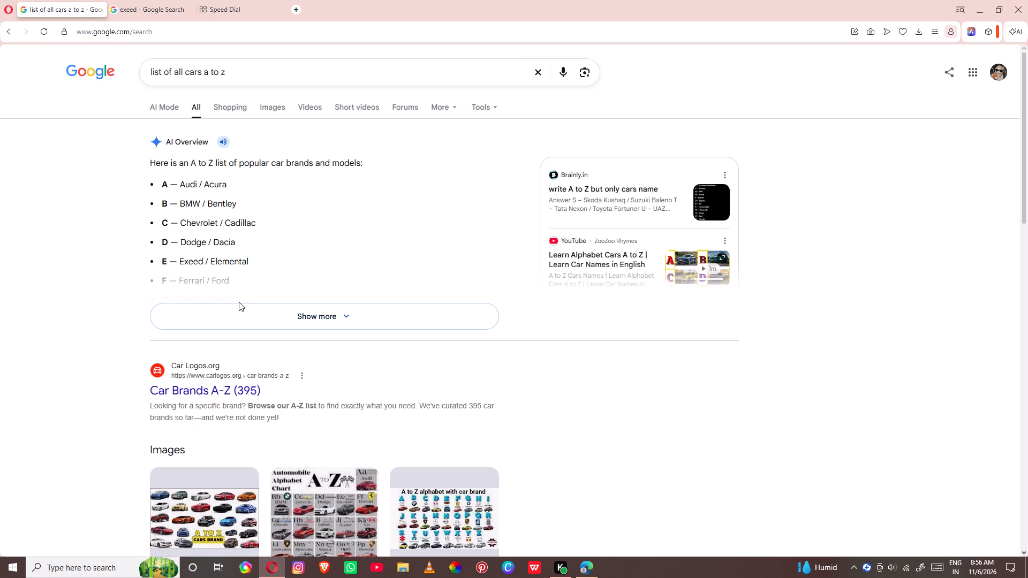
click(147, 14)
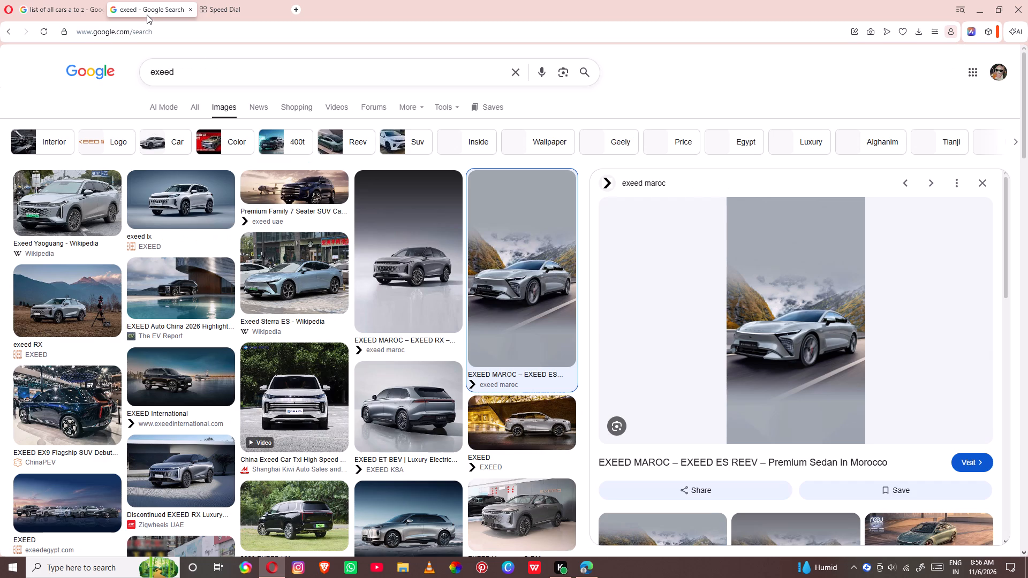
click(399, 73)
key(BackSpace)
key(BackSpace)
key(BackSpace)
key(BackSpace)
key(BackSpace)
key(BackSpace)
key(BackSpace)
key(BackSpace)
key(BackSpace)
key(BackSpace)
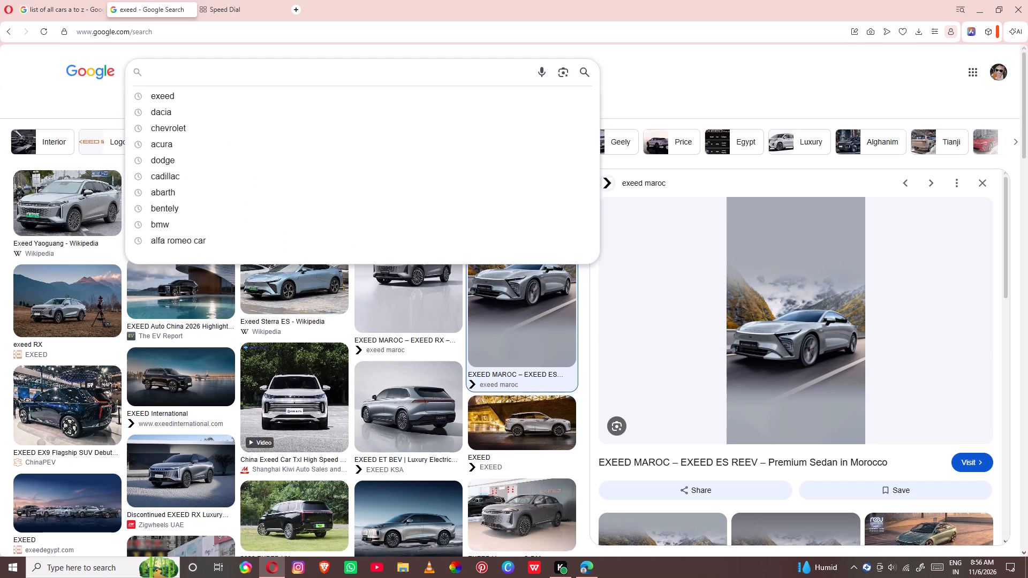
text(elemen)
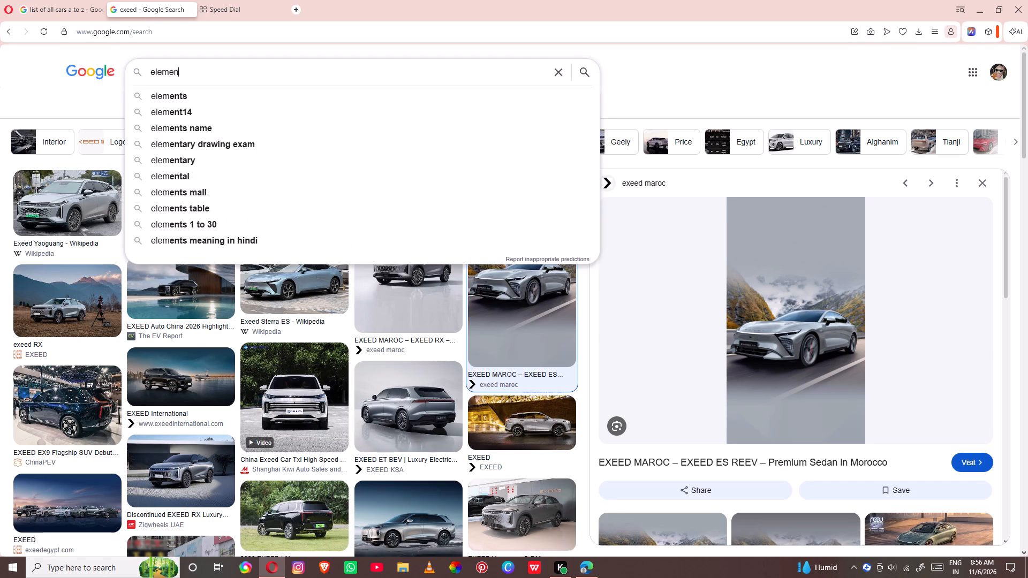
text(tal)
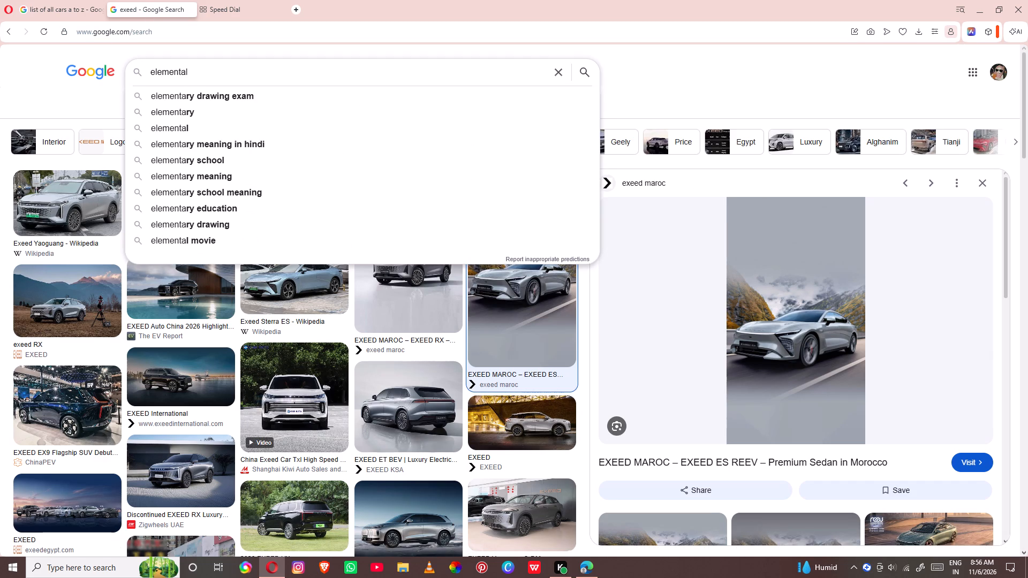
key(Return)
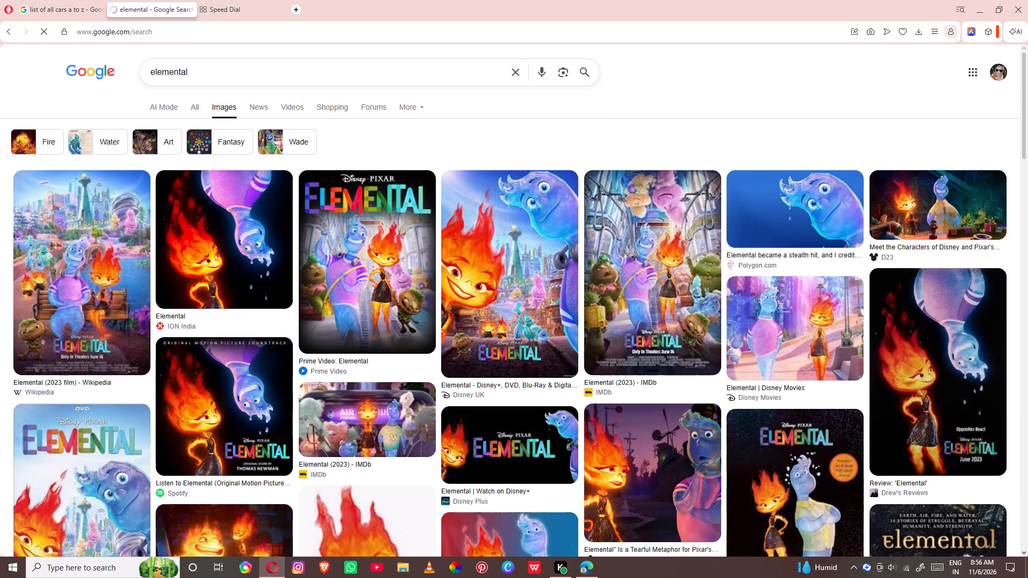
Refine the image search to "elemental car".
click(191, 70)
key(space)
text(car)
key(Return)
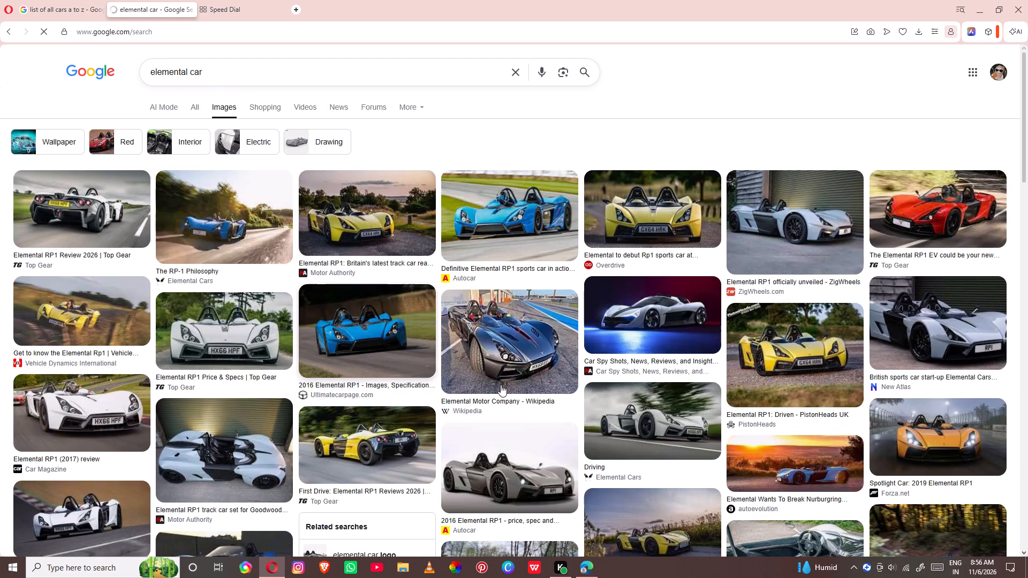
Look through the Elemental car image results for a photo suited to page 16.
scroll(577, 388, down, 2)
scroll(577, 387, up, 1)
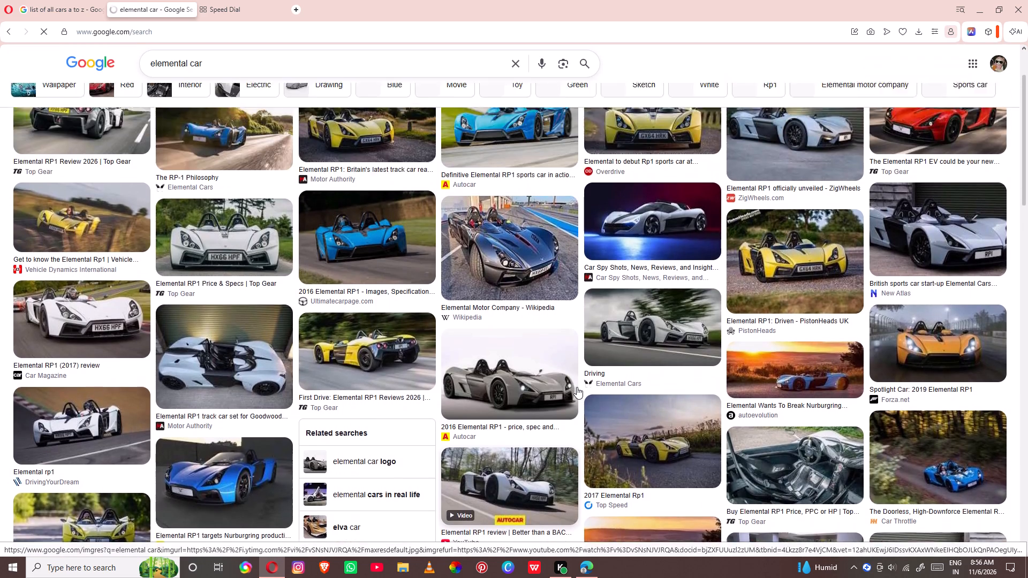
scroll(577, 387, up, 3)
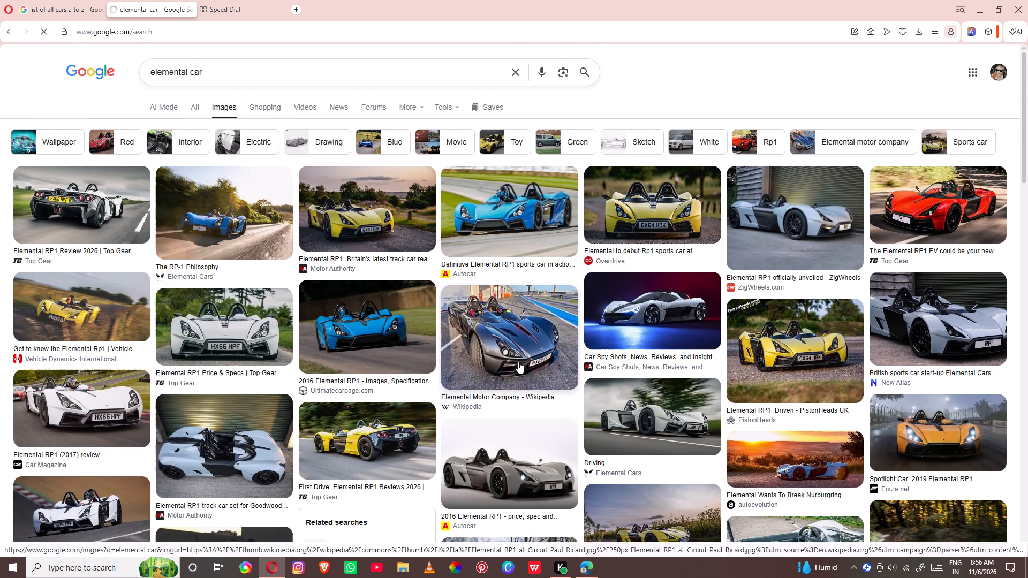
scroll(518, 362, down, 5)
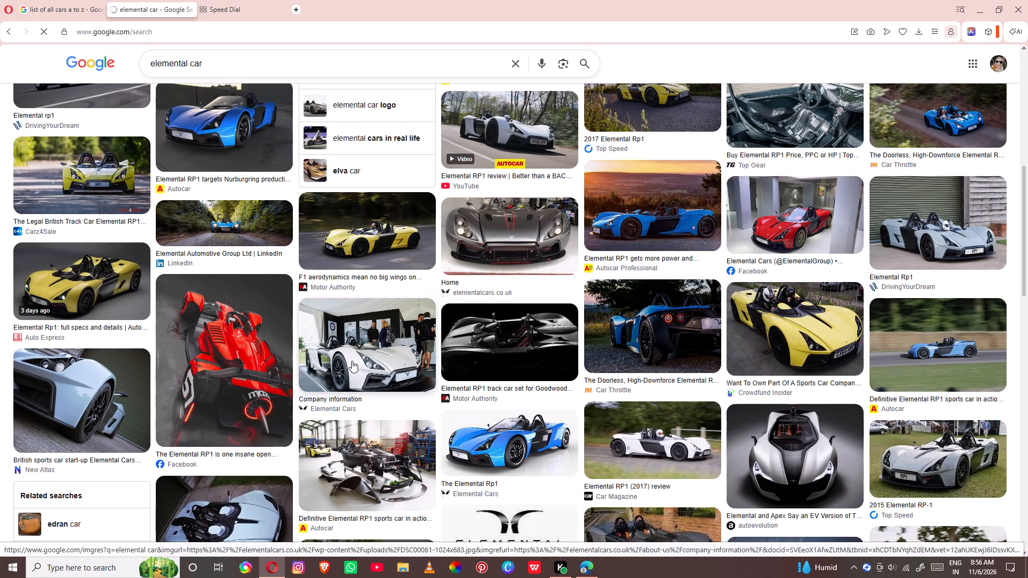
scroll(352, 361, down, 7)
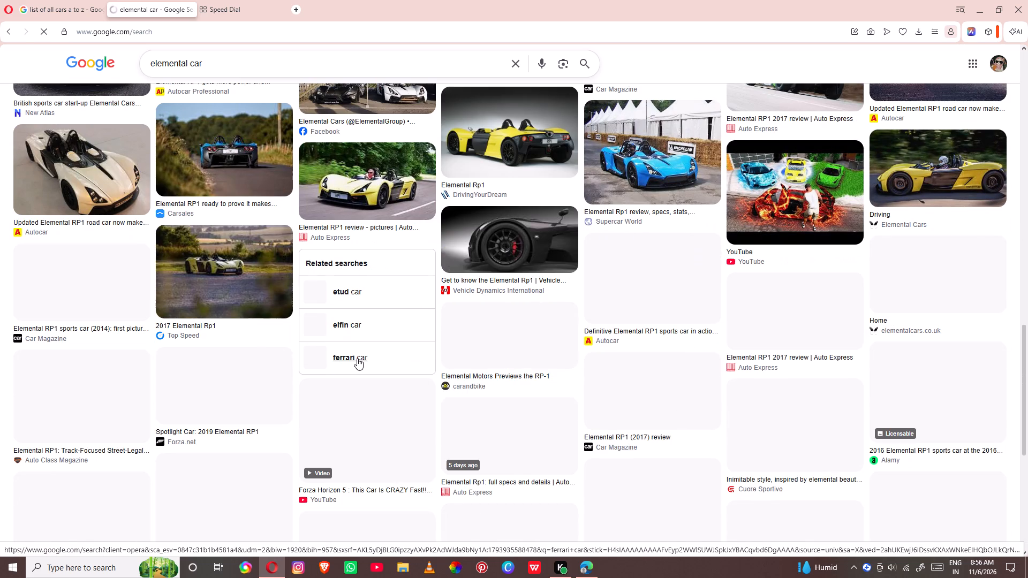
scroll(359, 358, down, 2)
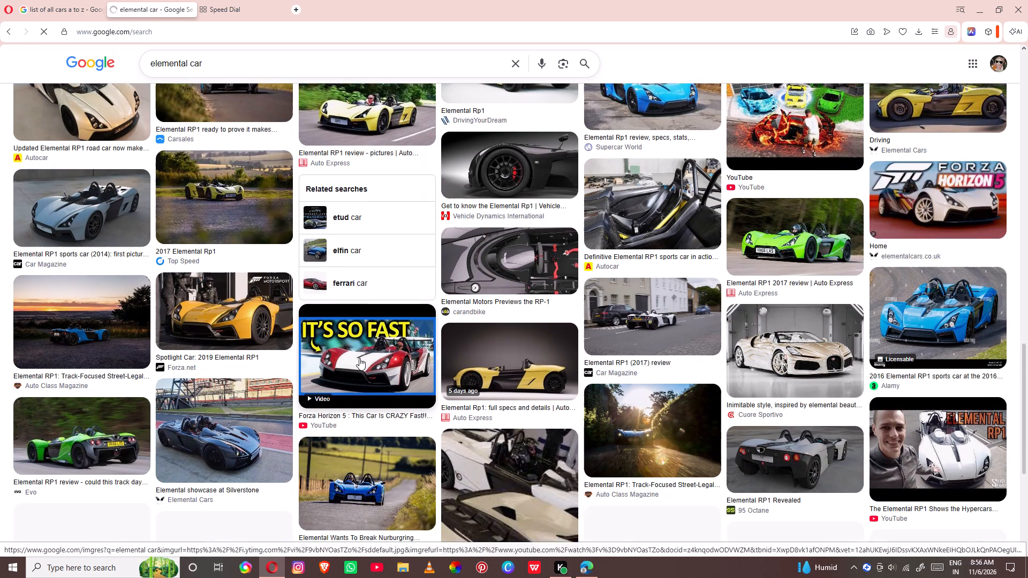
scroll(364, 358, down, 1)
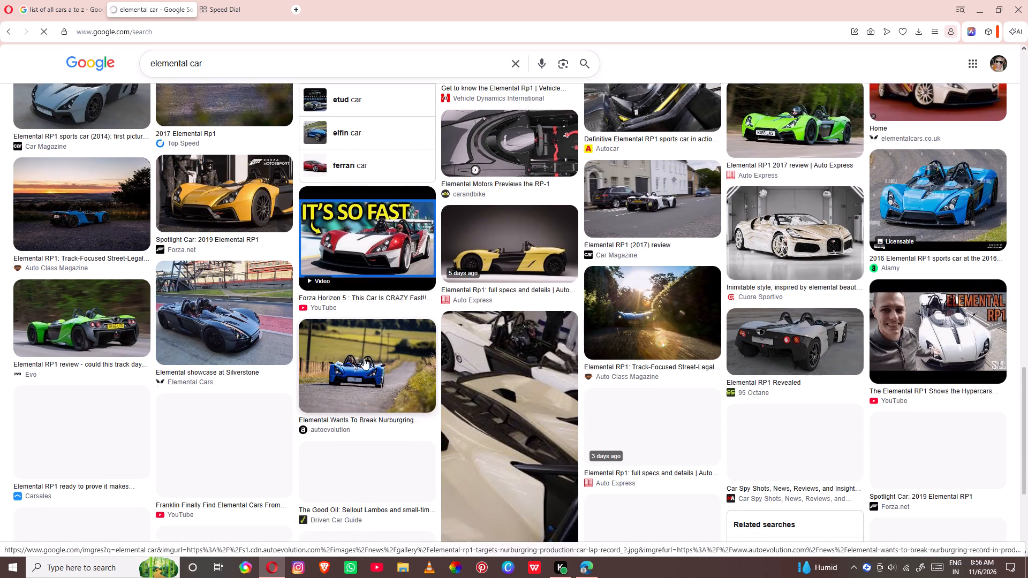
scroll(364, 358, up, 6)
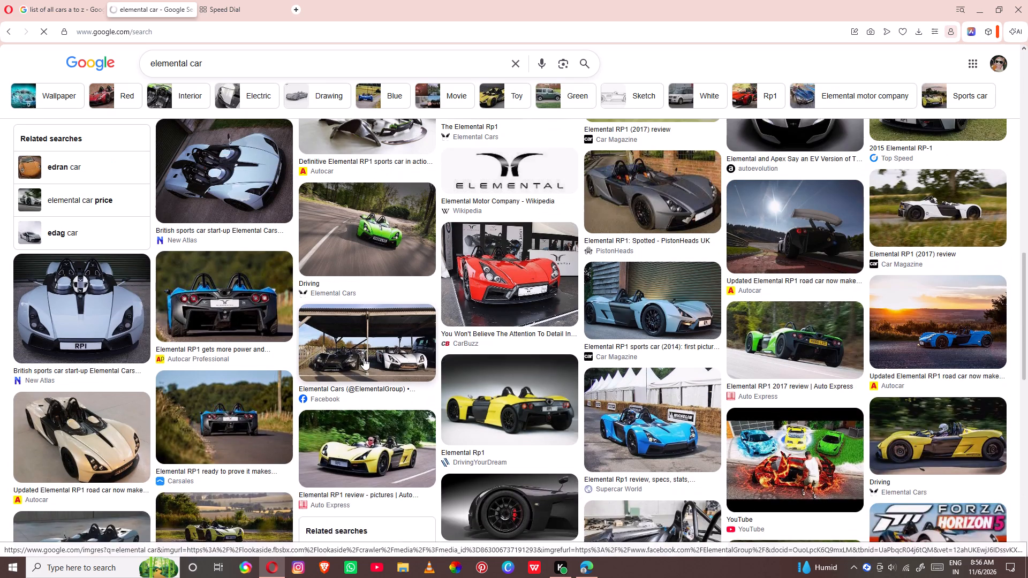
scroll(364, 358, up, 7)
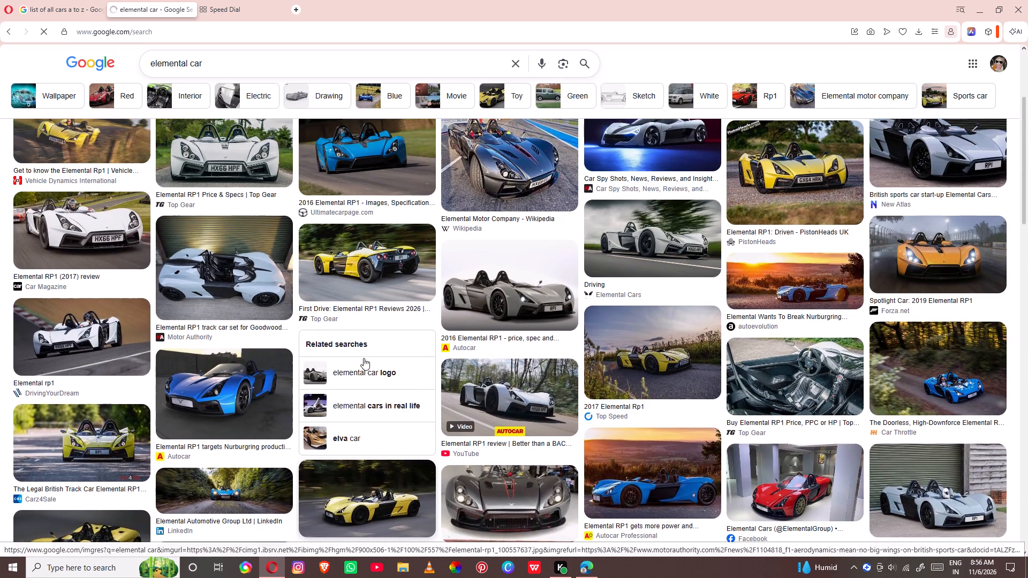
scroll(364, 358, up, 7)
scroll(364, 358, down, 3)
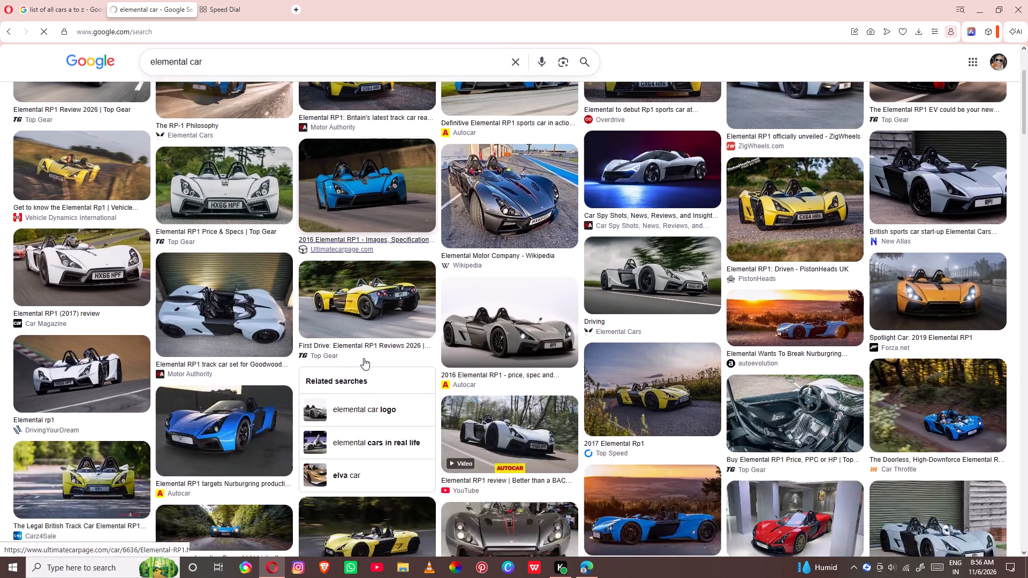
scroll(364, 358, down, 8)
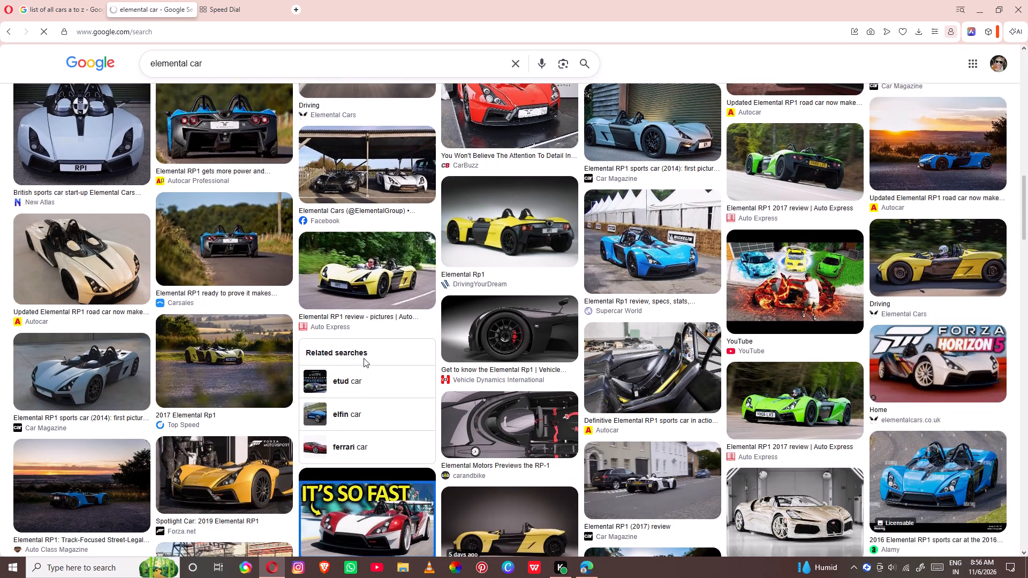
scroll(364, 358, down, 6)
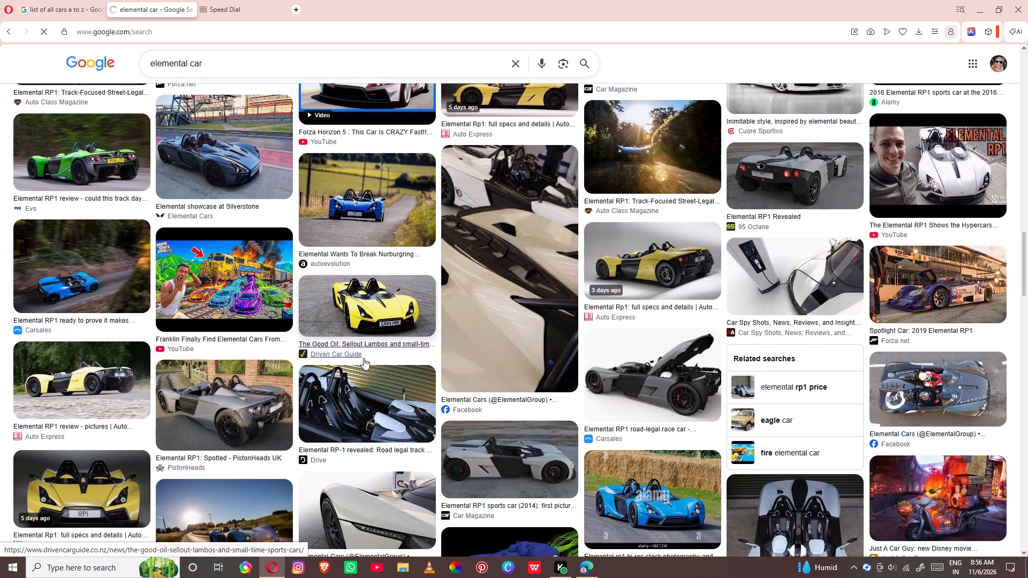
scroll(364, 358, down, 2)
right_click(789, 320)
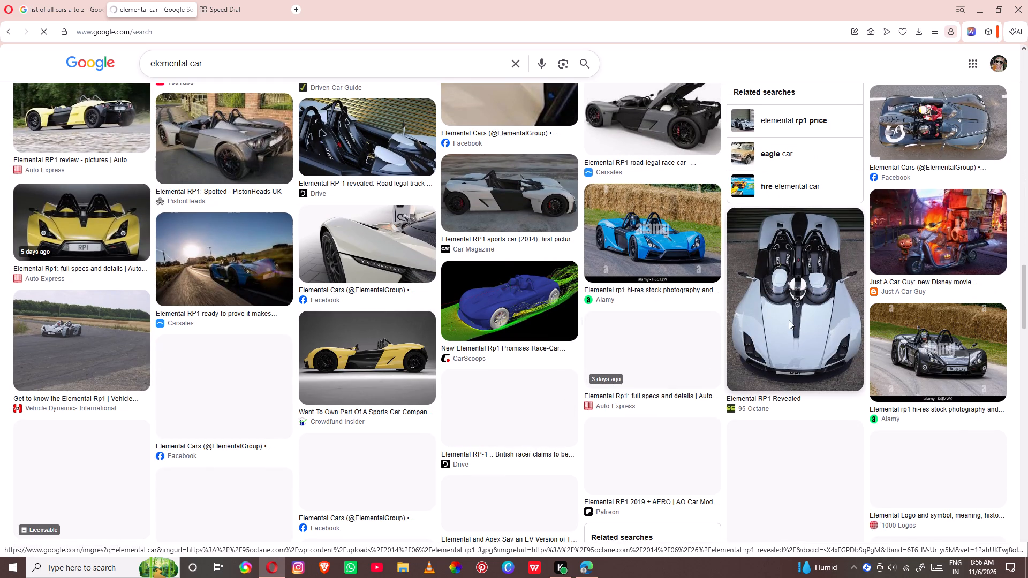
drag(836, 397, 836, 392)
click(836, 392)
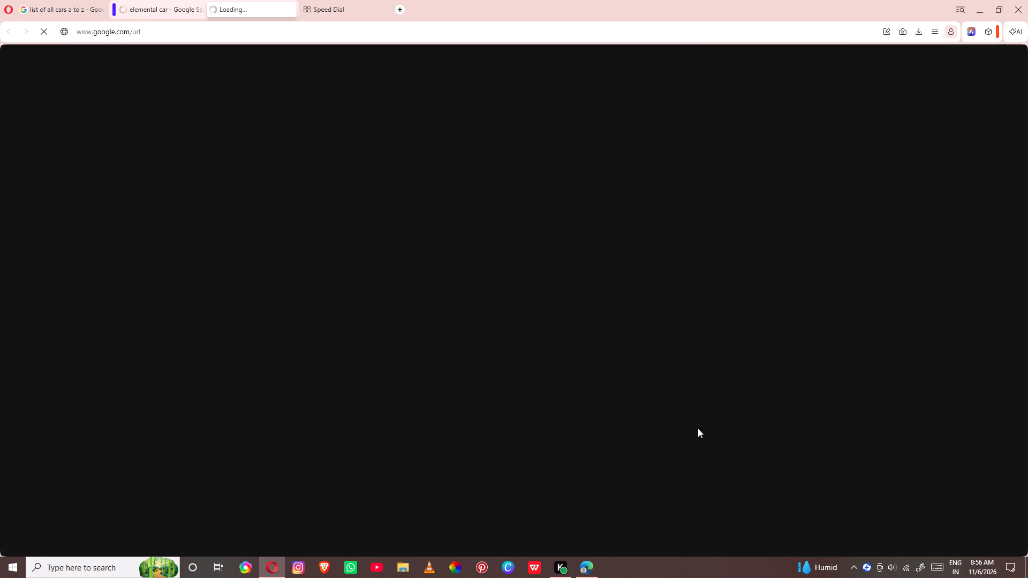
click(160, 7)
Copy the overhead photo of the pale Elemental RP1 from the 95 Octane result and paste it onto page 16 in Canva.
right_click(810, 296)
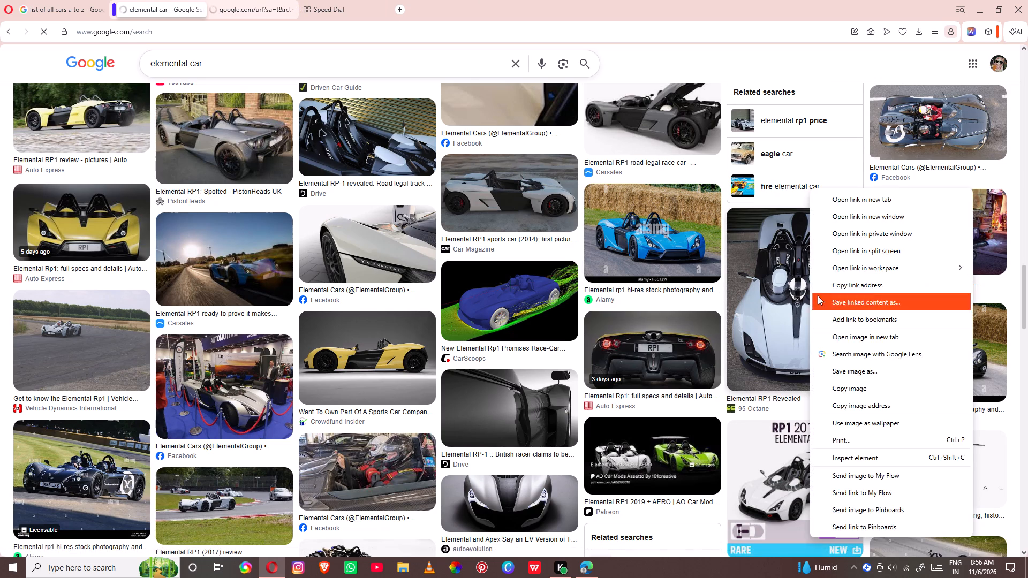
click(849, 391)
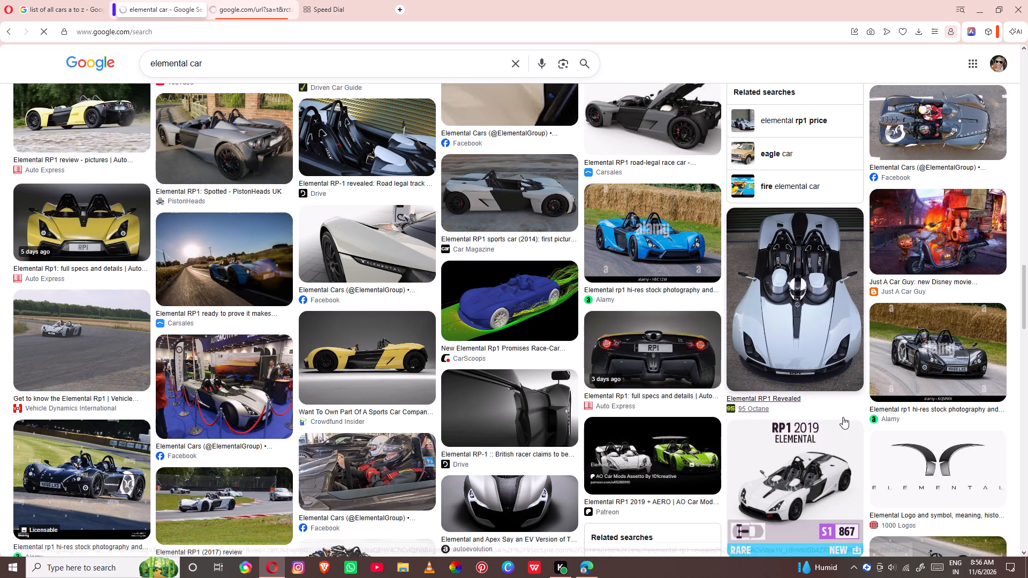
click(588, 575)
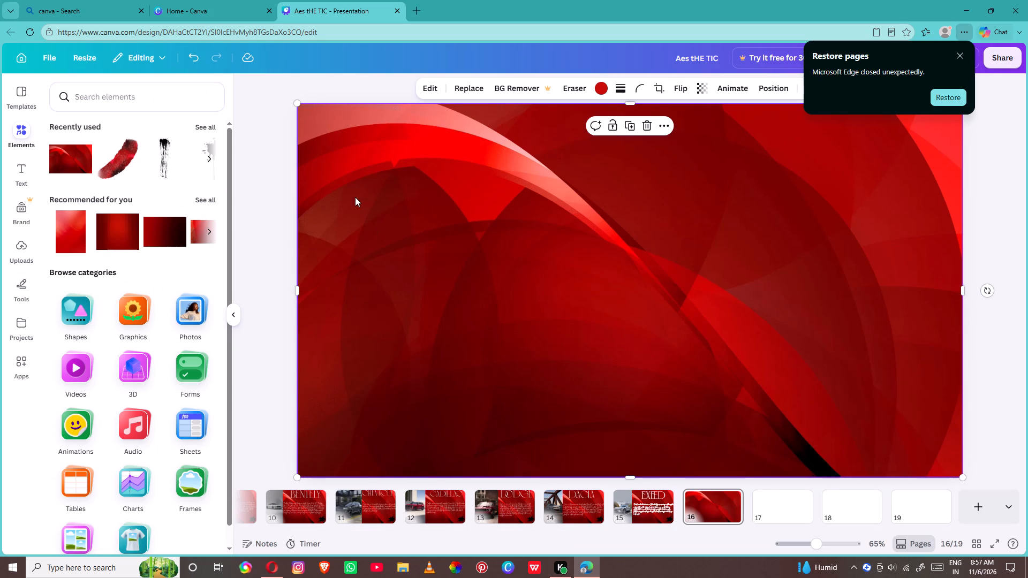
right_click(343, 186)
click(376, 237)
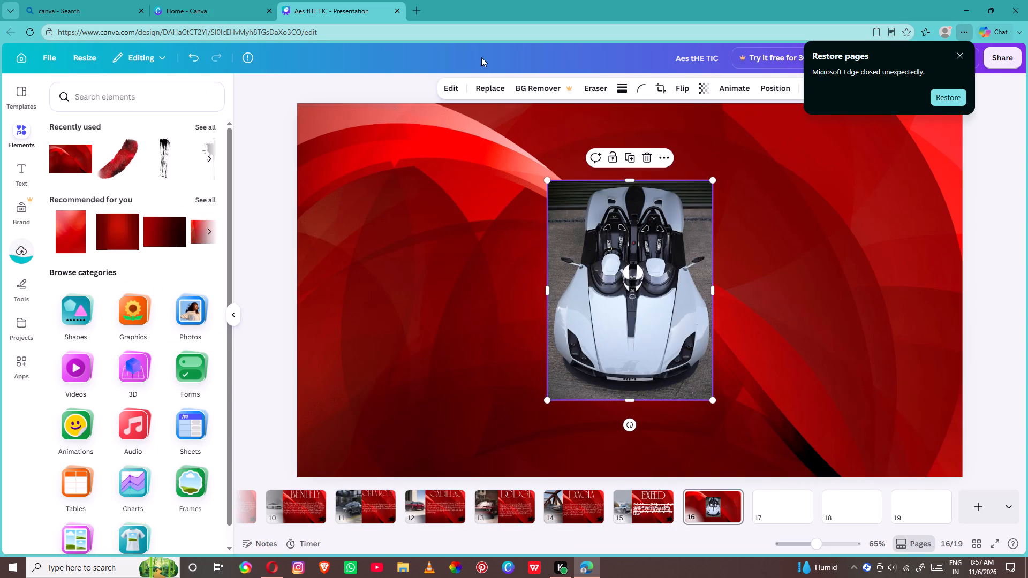
Place the Elemental car photo in the upper-left corner of page 16 and enlarge it to the full page height.
drag(612, 240, 563, 212)
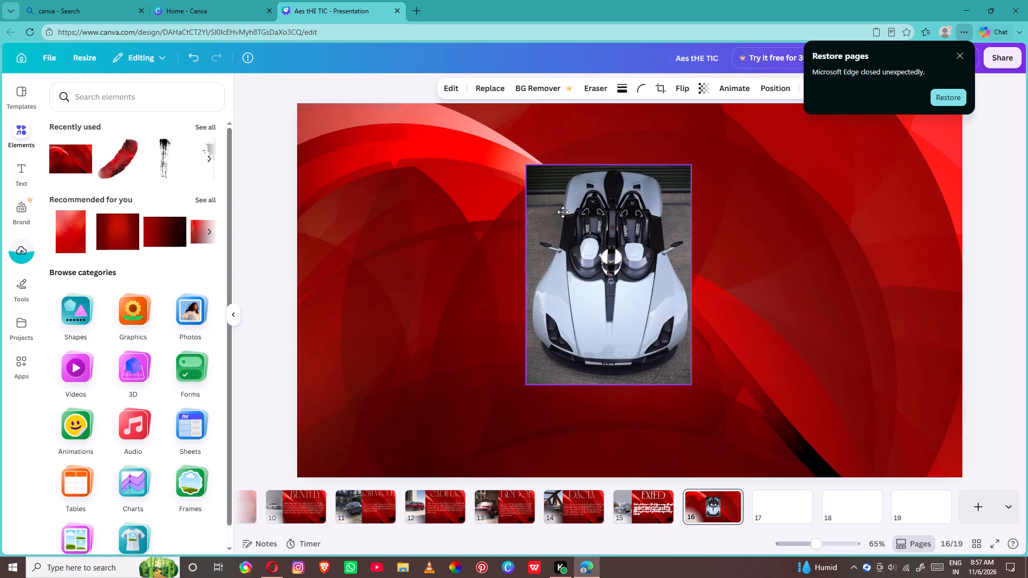
drag(563, 212, 359, 162)
drag(462, 321, 499, 495)
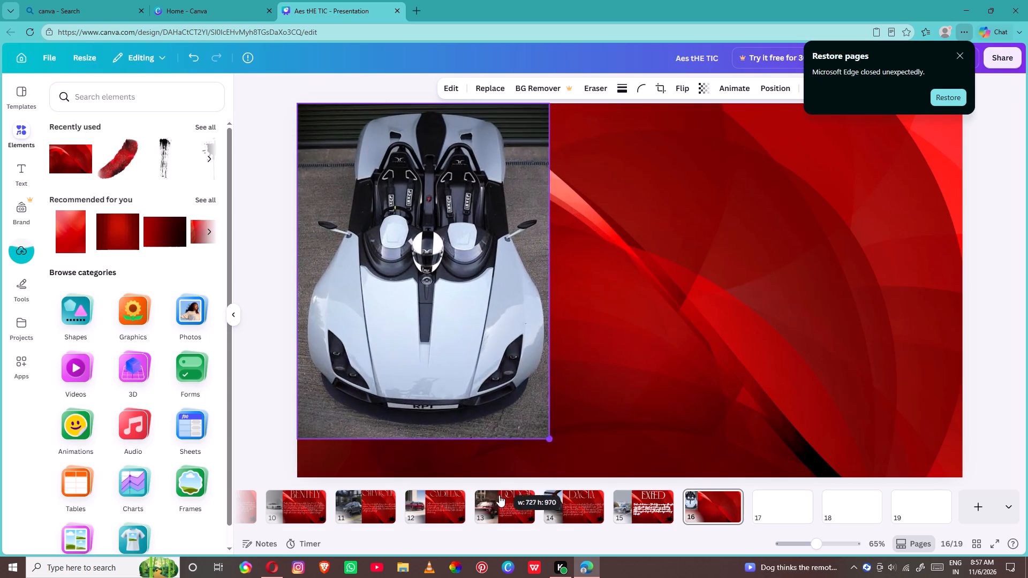
drag(499, 495, 502, 533)
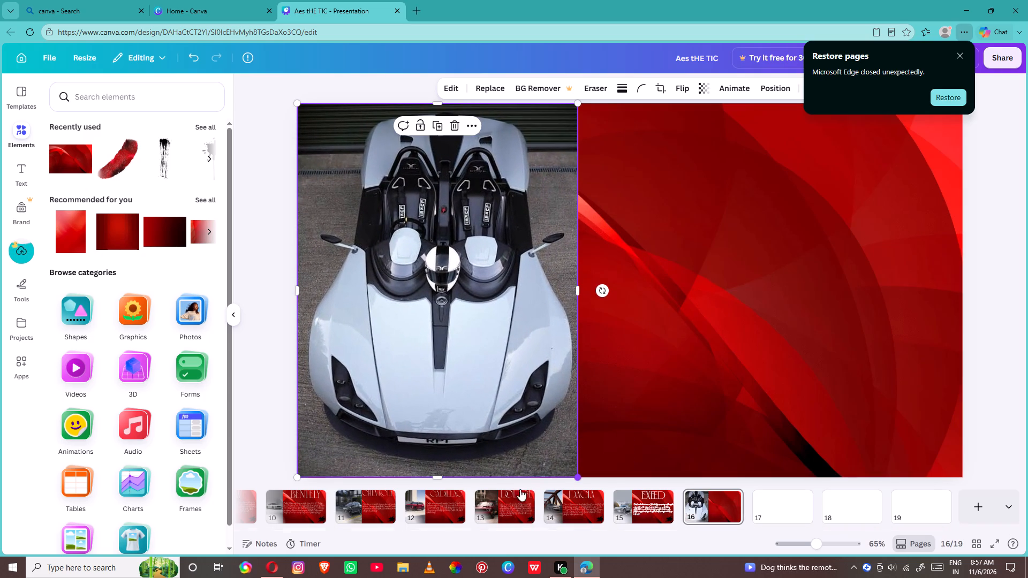
Crop the Elemental photo slightly on both sides and align it flush with the left edge of page 16.
drag(580, 451, 572, 452)
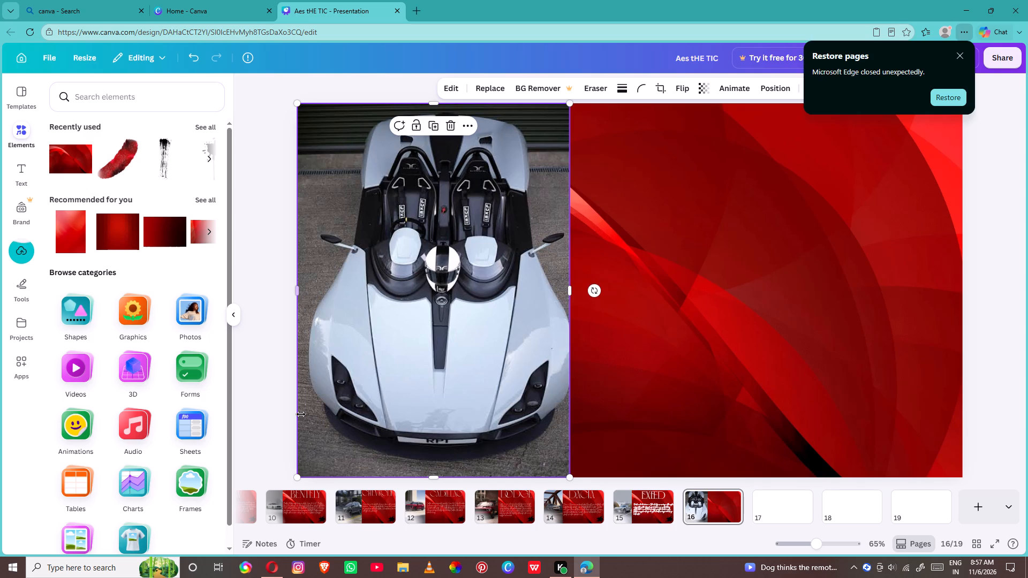
drag(300, 414, 311, 417)
click(311, 417)
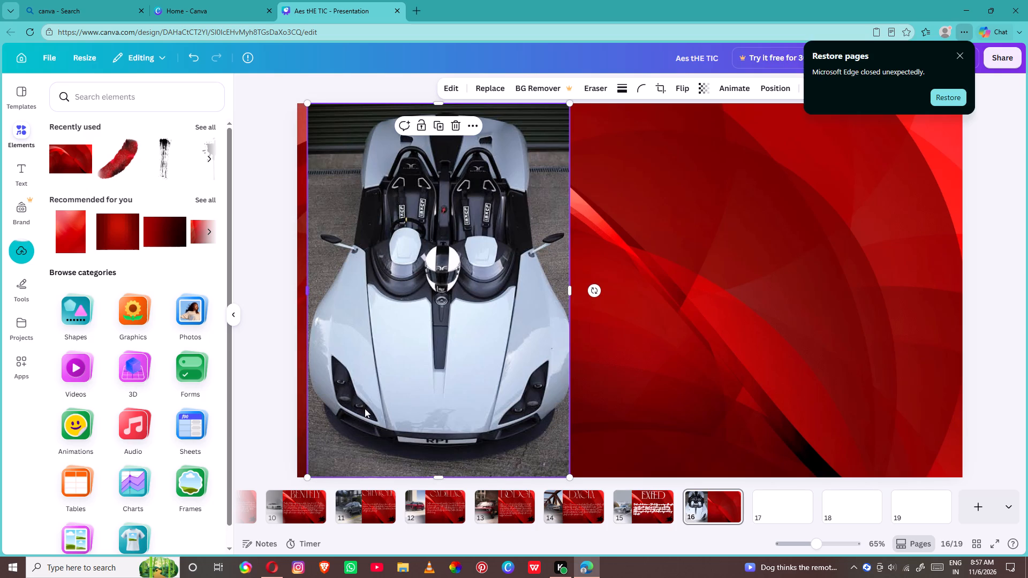
drag(409, 400, 399, 398)
Add the recently used "AES THE TIC" text style to page 16 and replace its wording with "elemental".
click(22, 166)
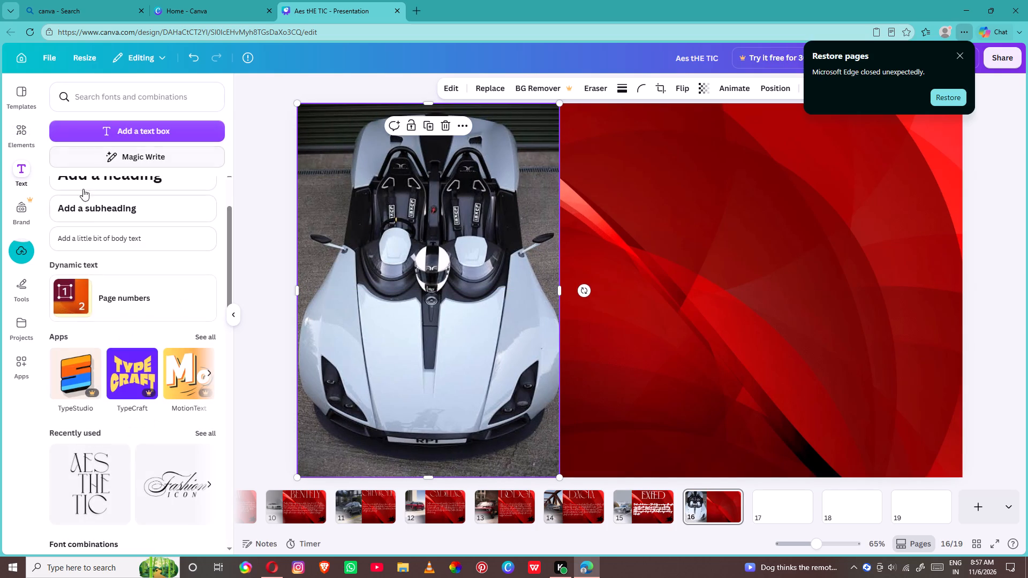
click(72, 473)
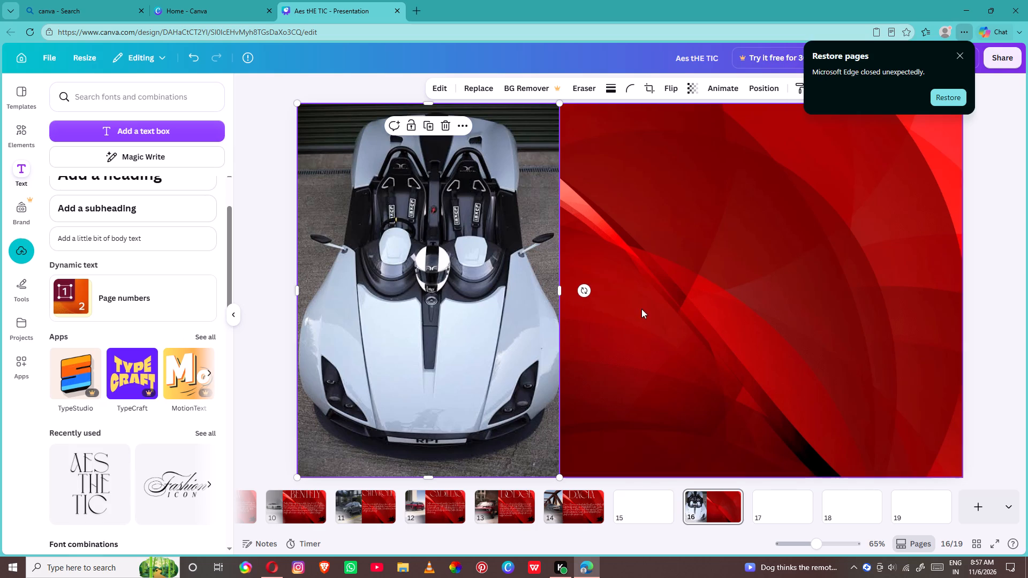
click(98, 489)
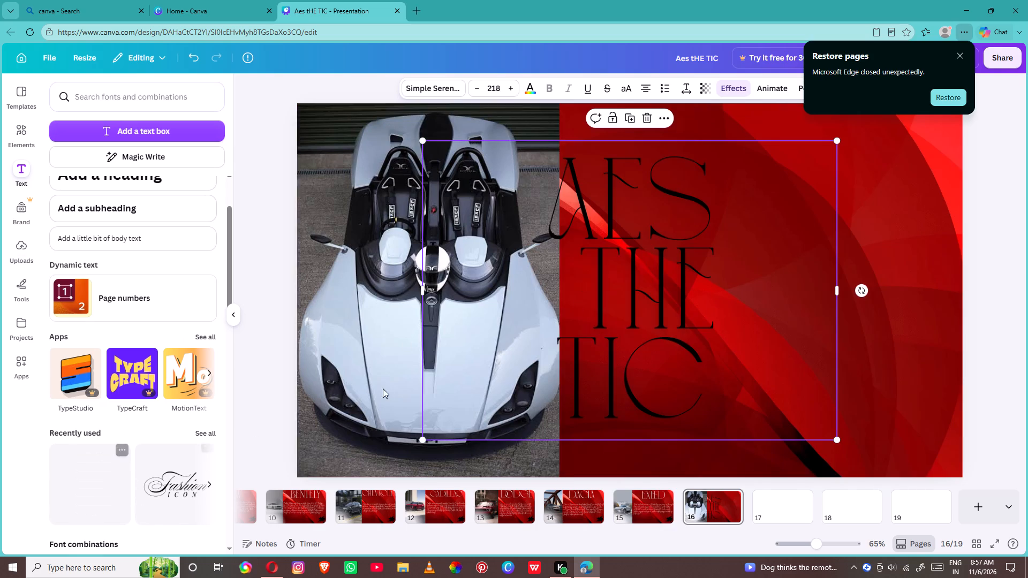
click(547, 316)
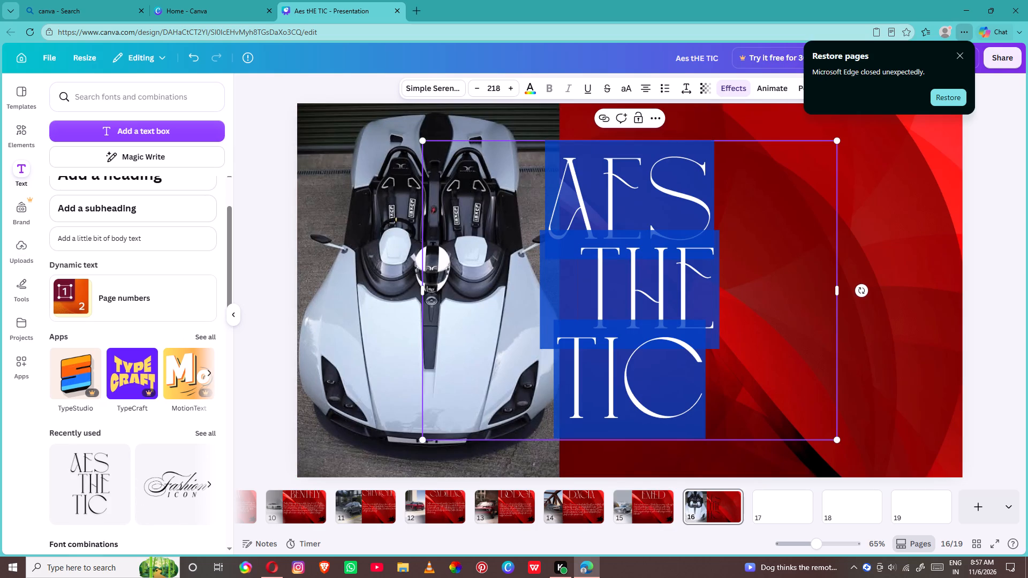
key(BackSpace)
text(elem)
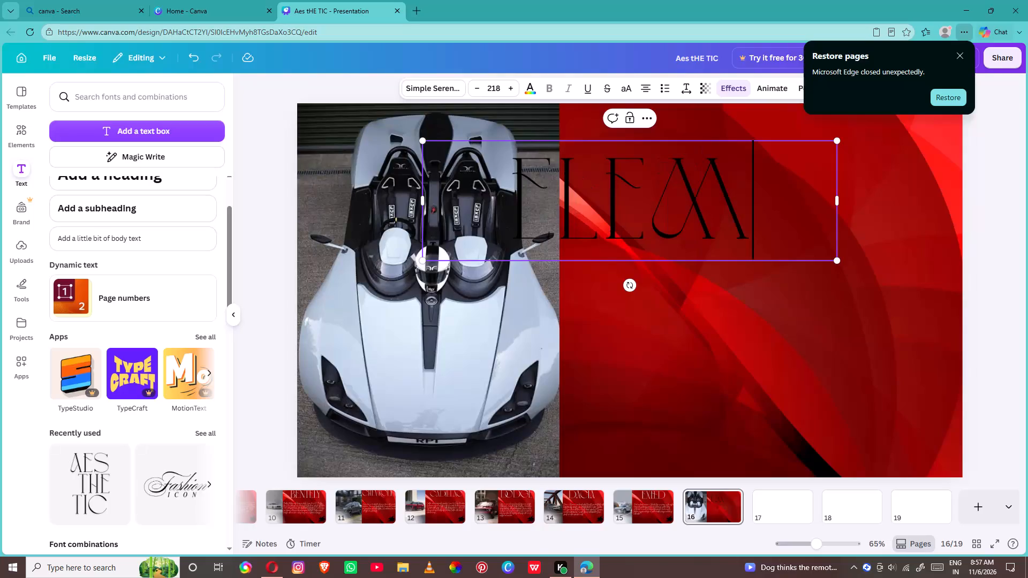
text(ental)
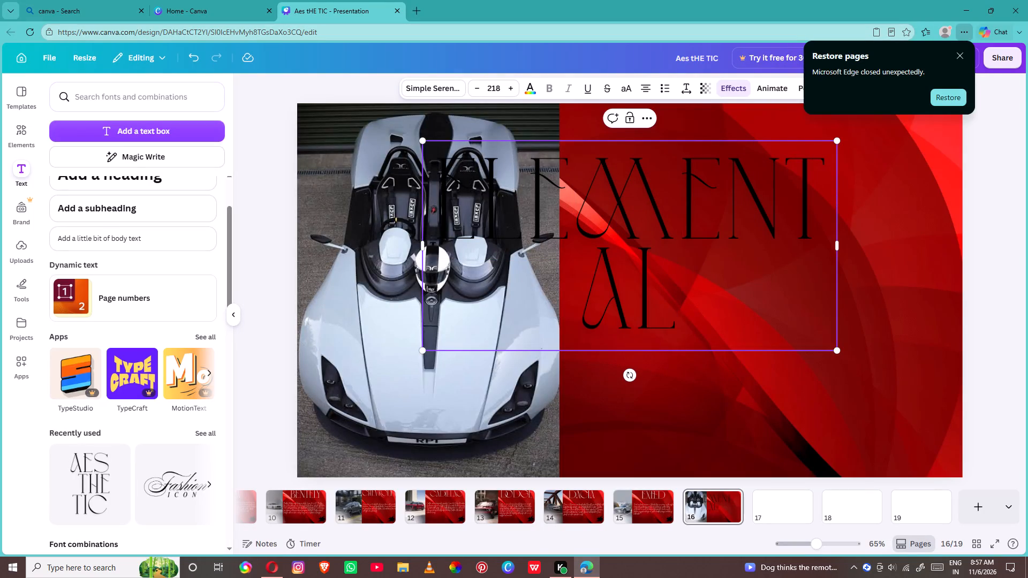
Fit the Elemental heading on one line, shrink it to font size 171, and place it at the top of the red area.
drag(838, 273, 887, 281)
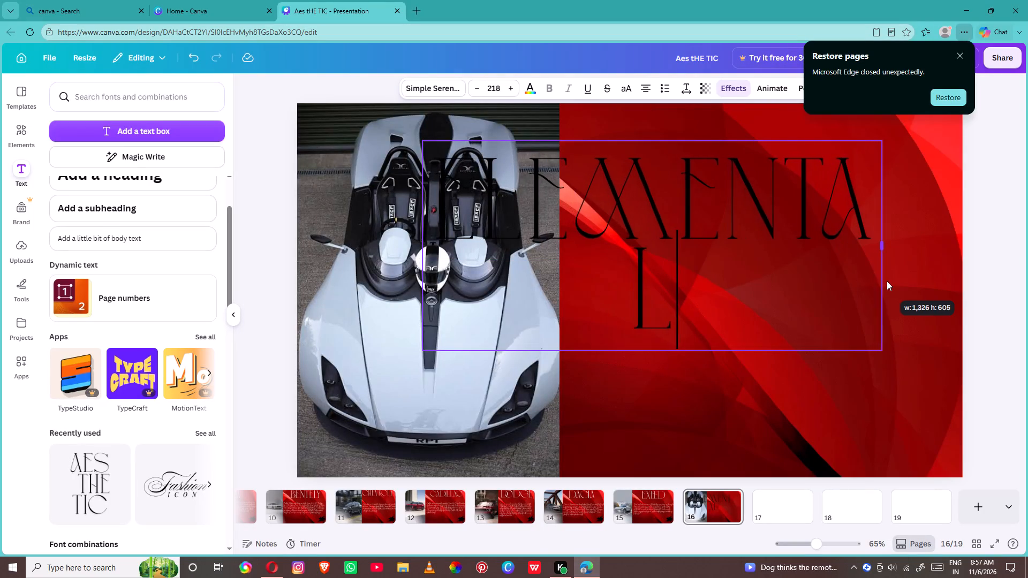
drag(887, 281, 928, 280)
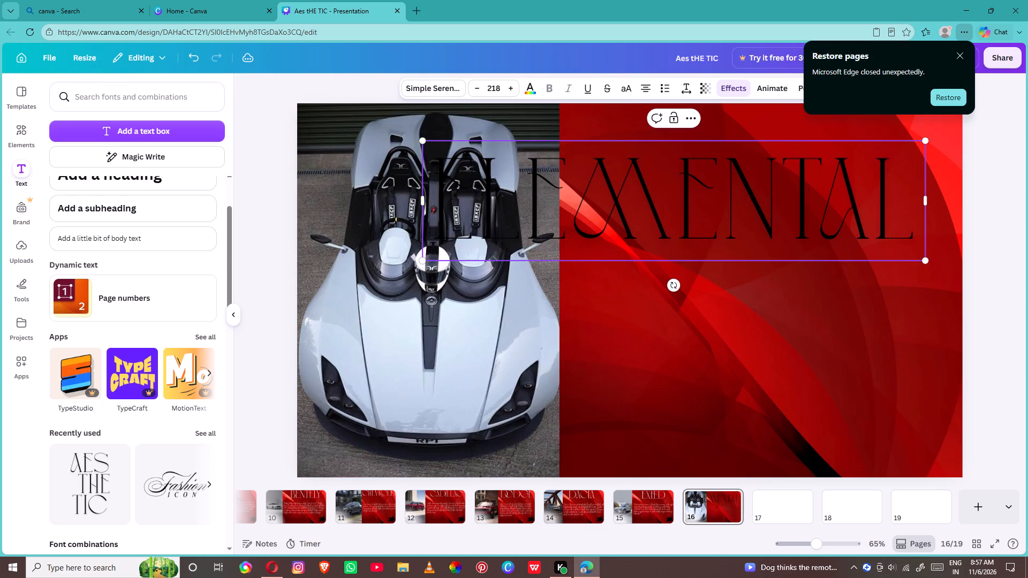
drag(420, 139, 524, 181)
click(610, 277)
drag(622, 239, 624, 238)
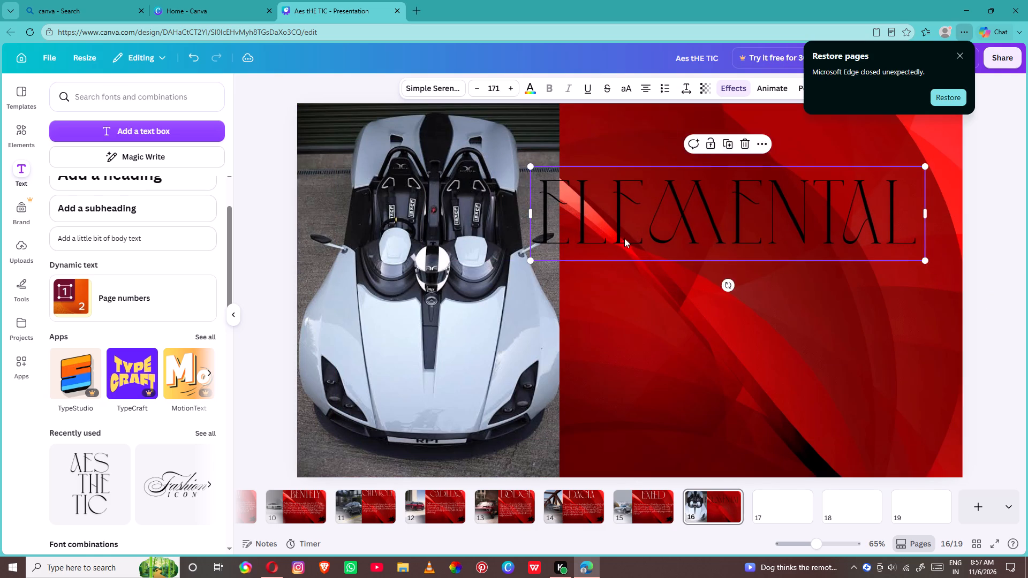
drag(624, 238, 666, 170)
click(639, 317)
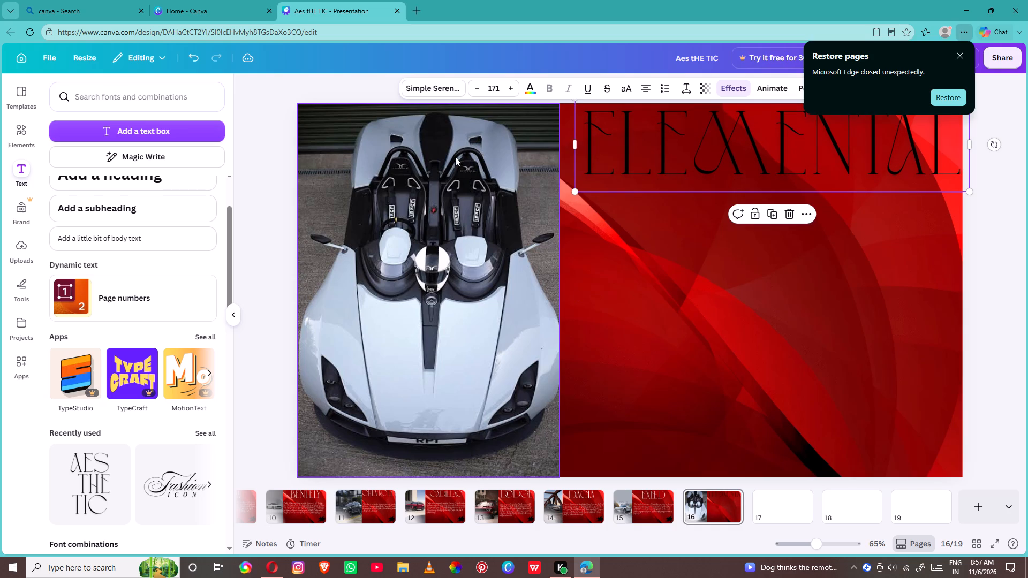
click(535, 89)
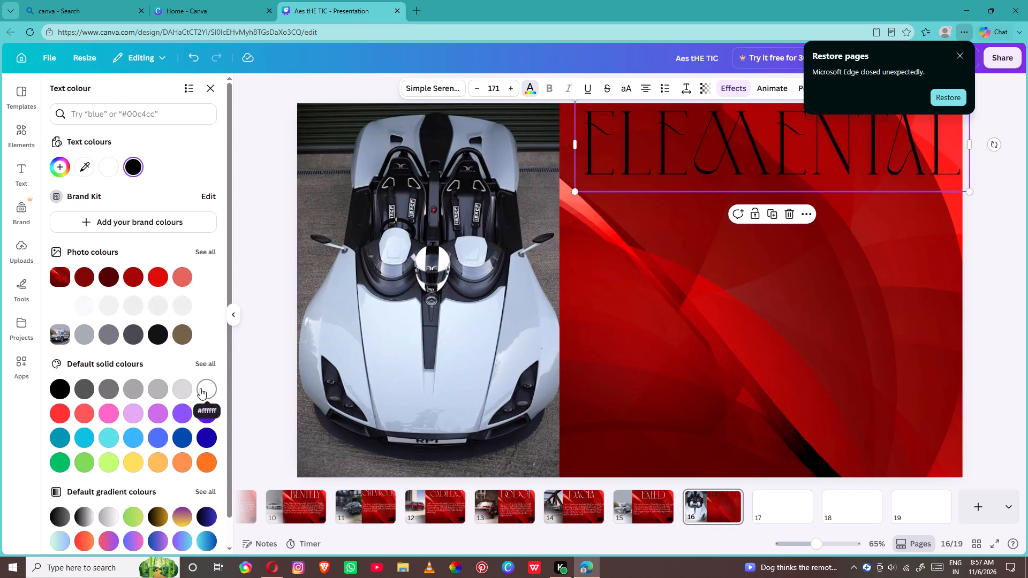
click(200, 388)
click(208, 381)
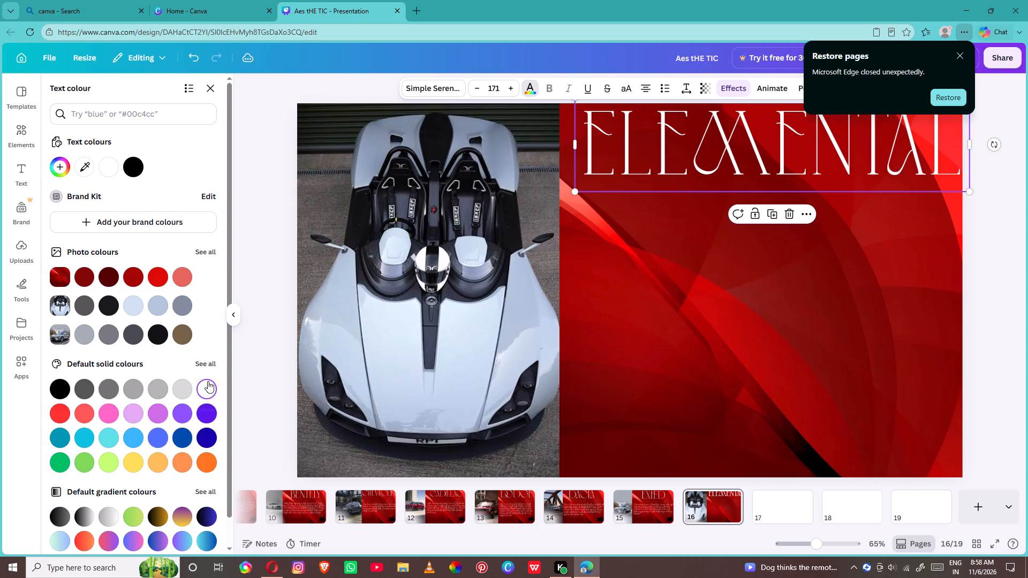
double_click(208, 387)
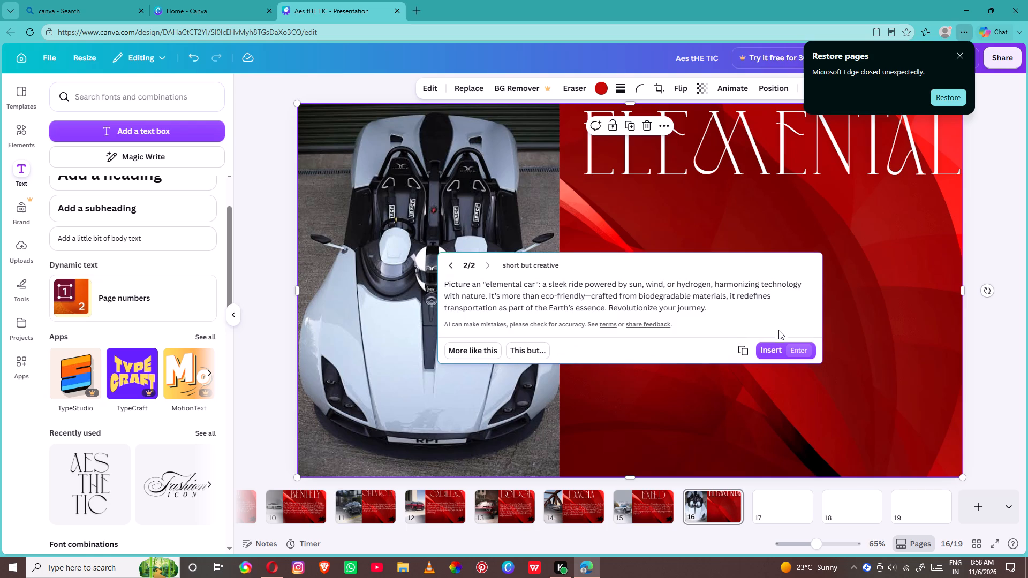
click(772, 349)
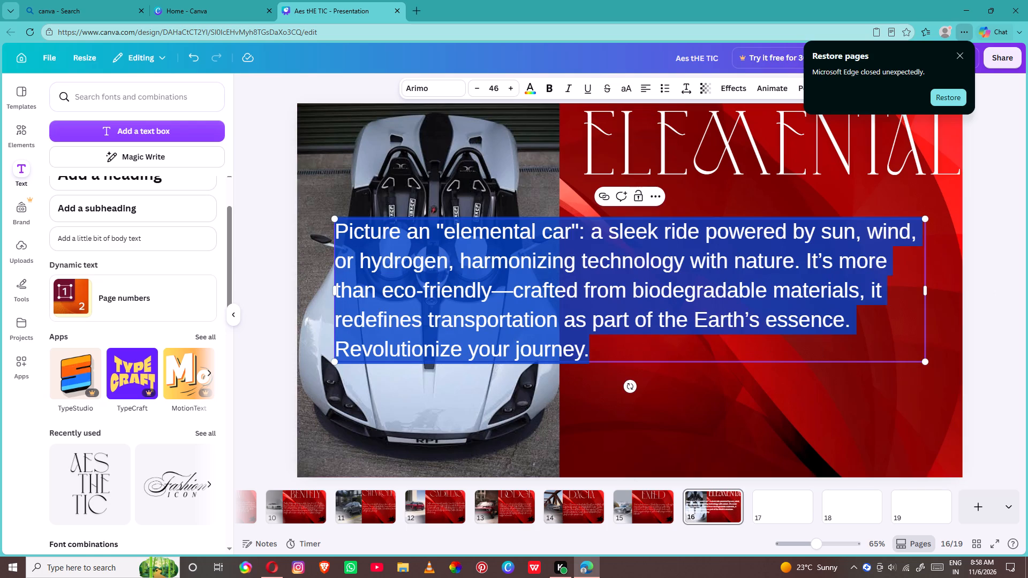
Change the inserted paragraph's font to Brittany.
click(421, 78)
click(421, 87)
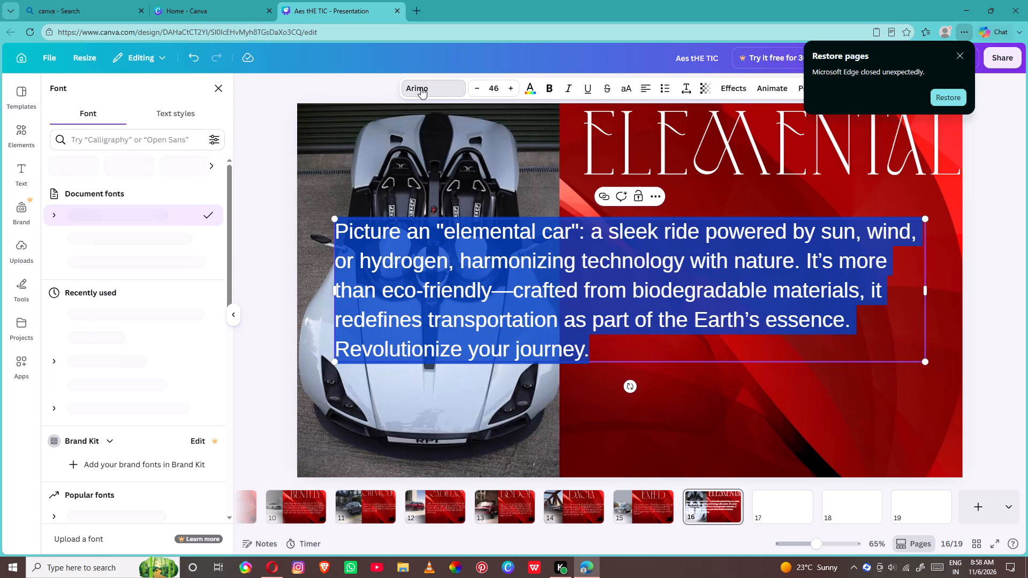
click(179, 234)
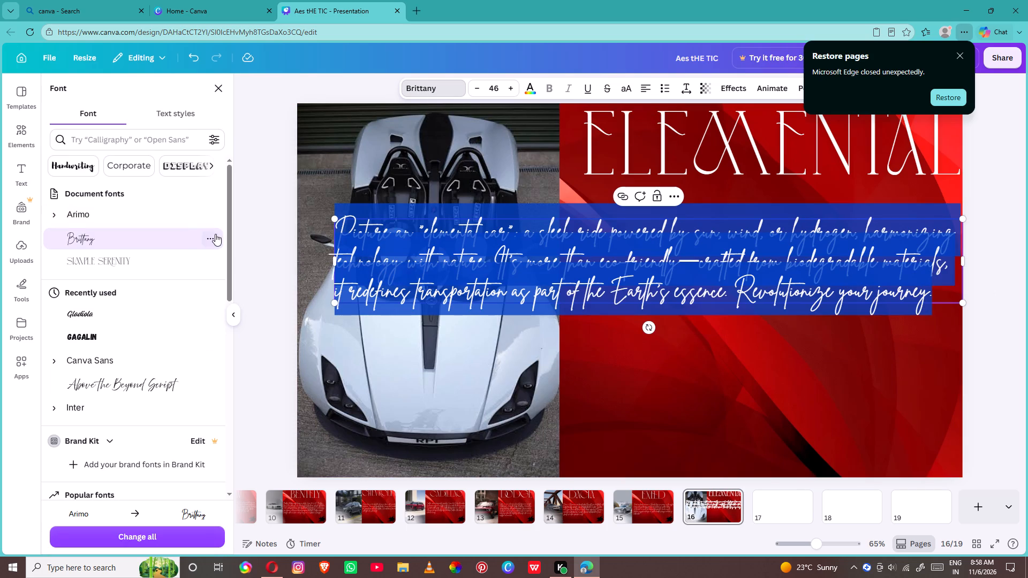
Shrink the paragraph's text box to fit the red area beside the photo and raise its font size to 39.8.
drag(332, 219, 485, 238)
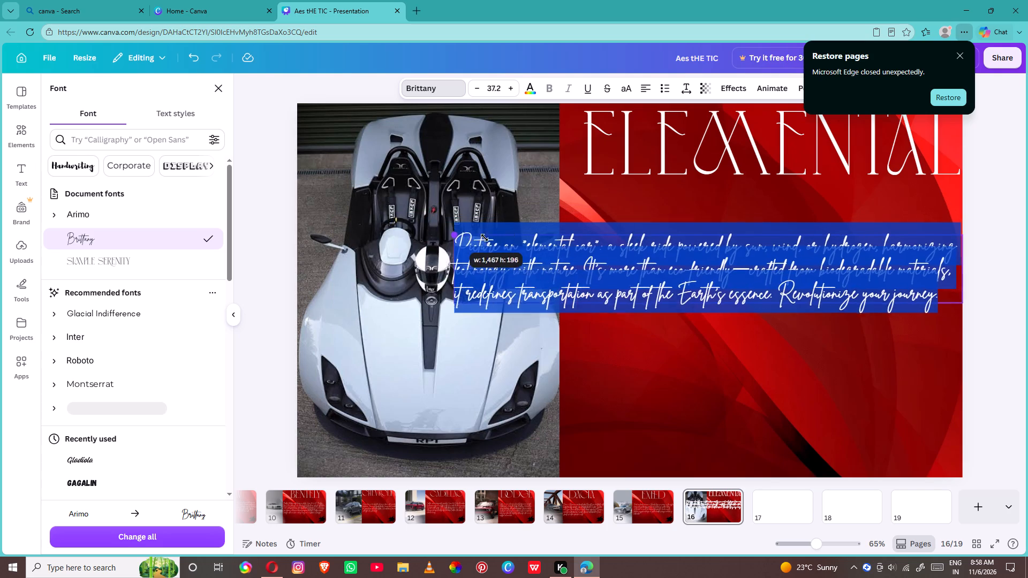
drag(485, 238, 564, 272)
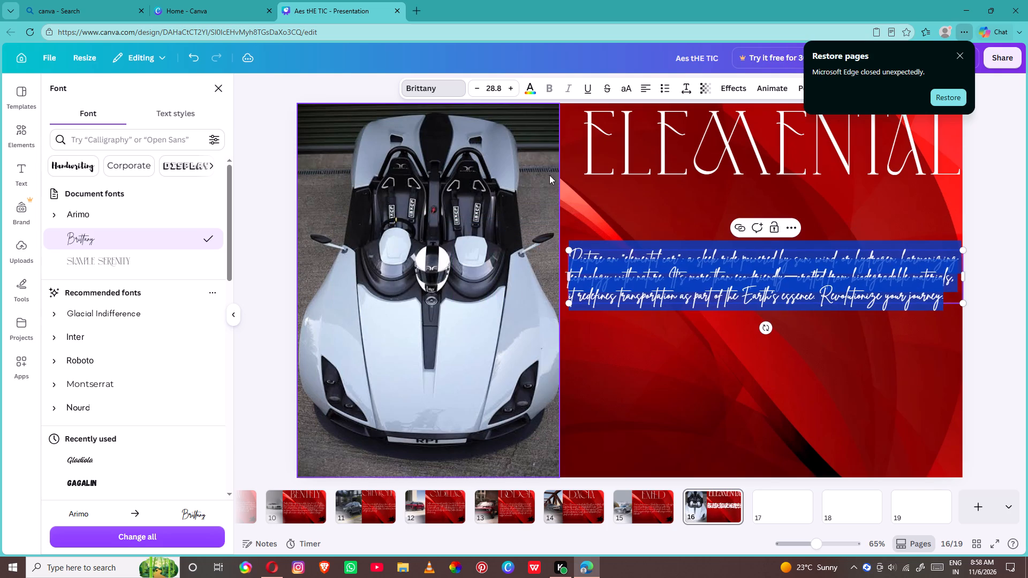
triple_click(510, 91)
triple_click(510, 91)
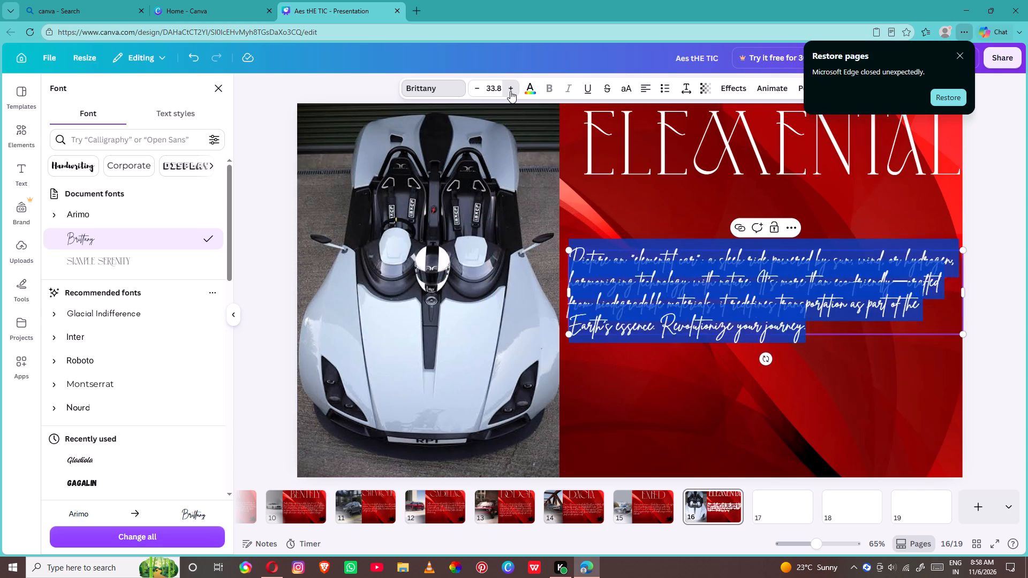
triple_click(510, 91)
double_click(510, 91)
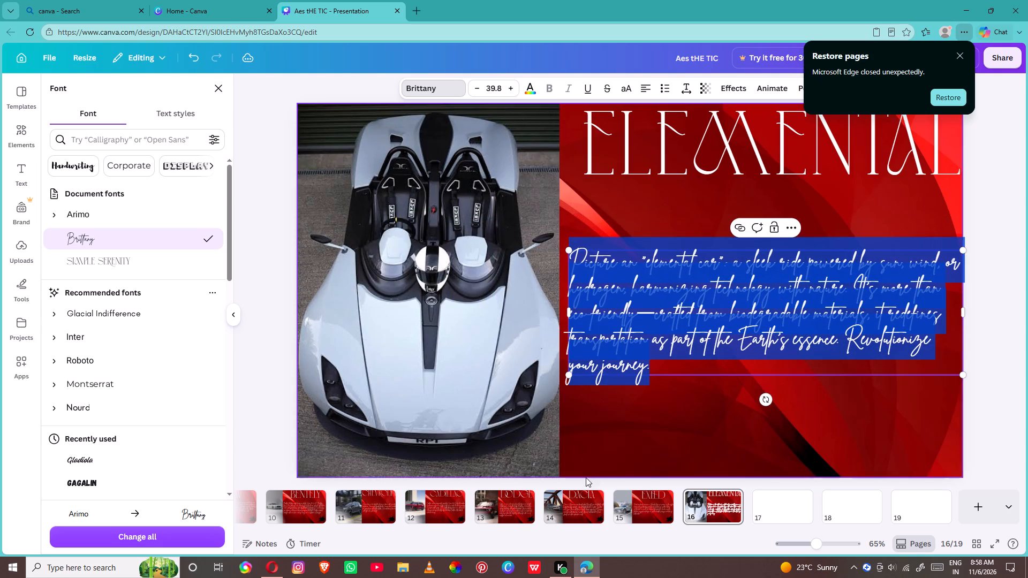
Copy the black ink splatter from the corner of page 15 and paste it on page 16.
click(642, 498)
right_click(891, 444)
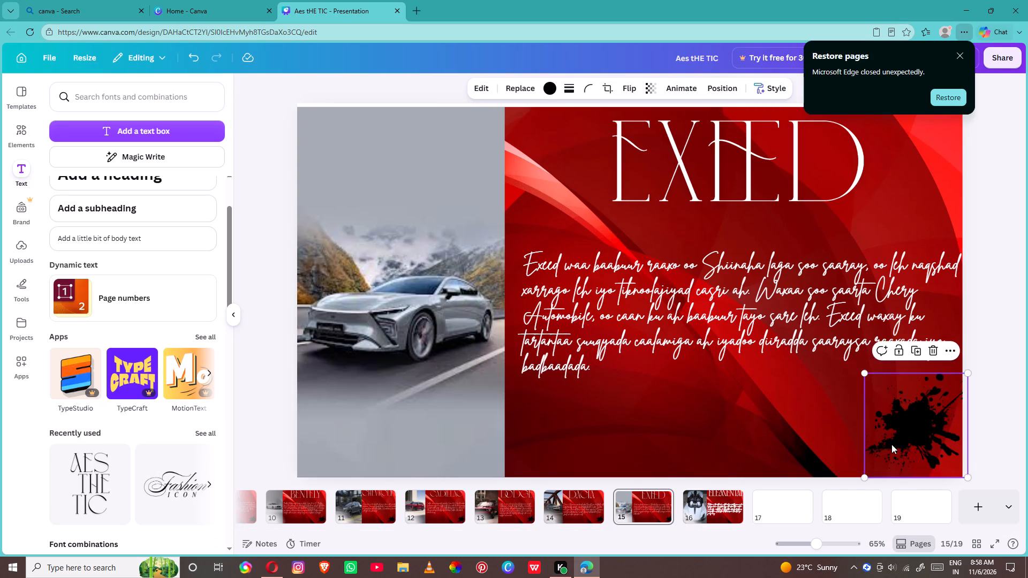
click(786, 227)
click(713, 515)
right_click(899, 418)
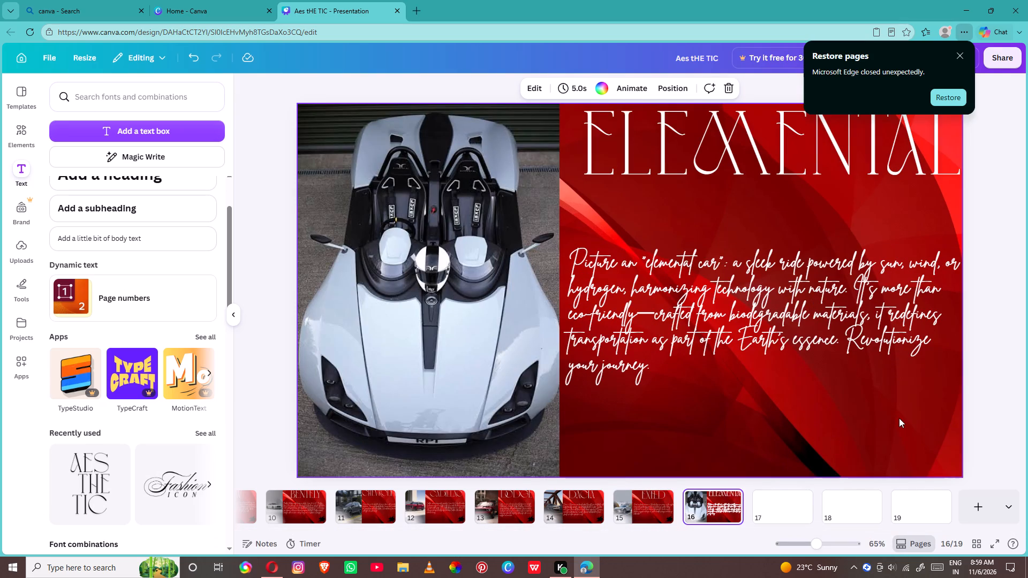
click(809, 241)
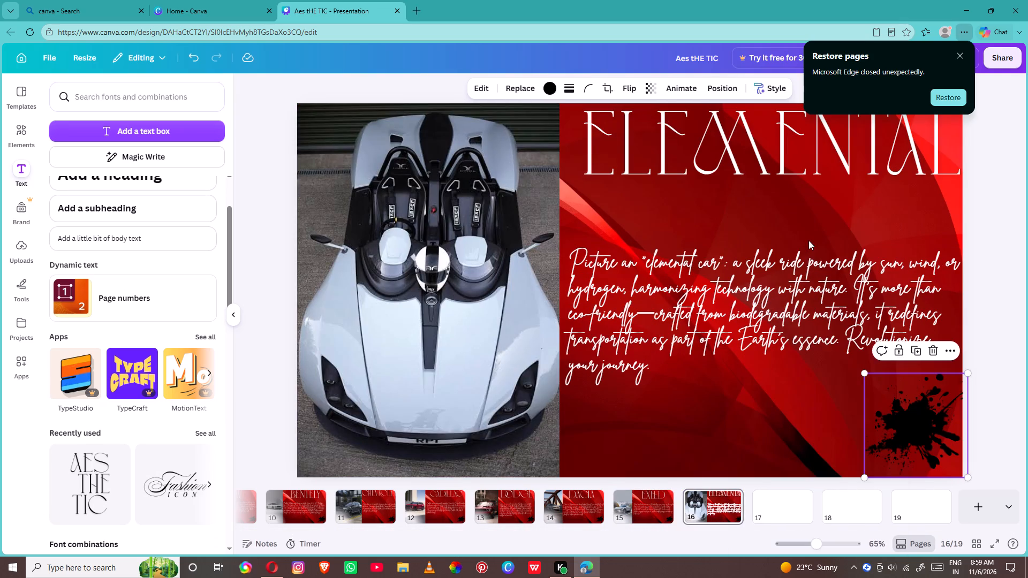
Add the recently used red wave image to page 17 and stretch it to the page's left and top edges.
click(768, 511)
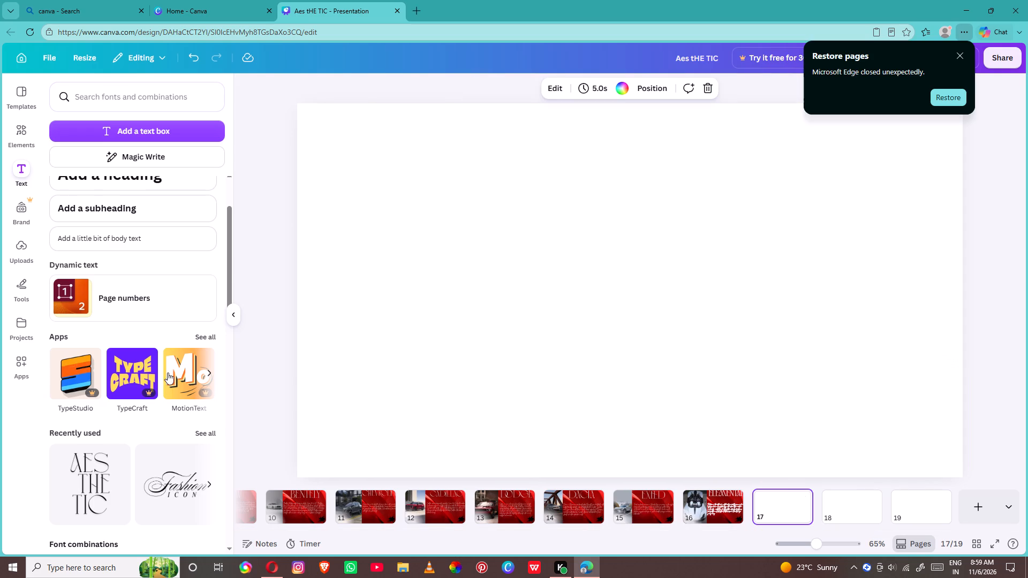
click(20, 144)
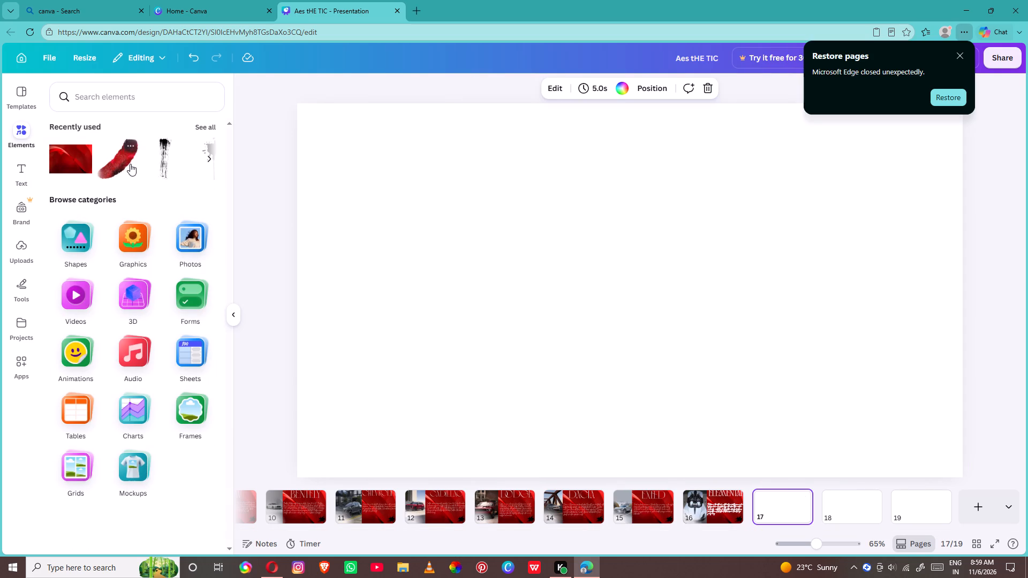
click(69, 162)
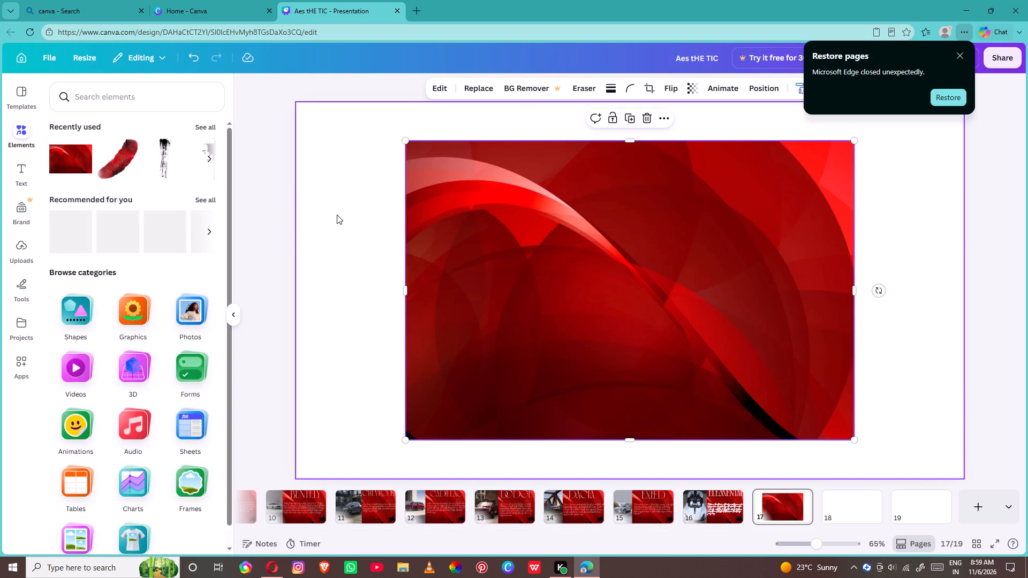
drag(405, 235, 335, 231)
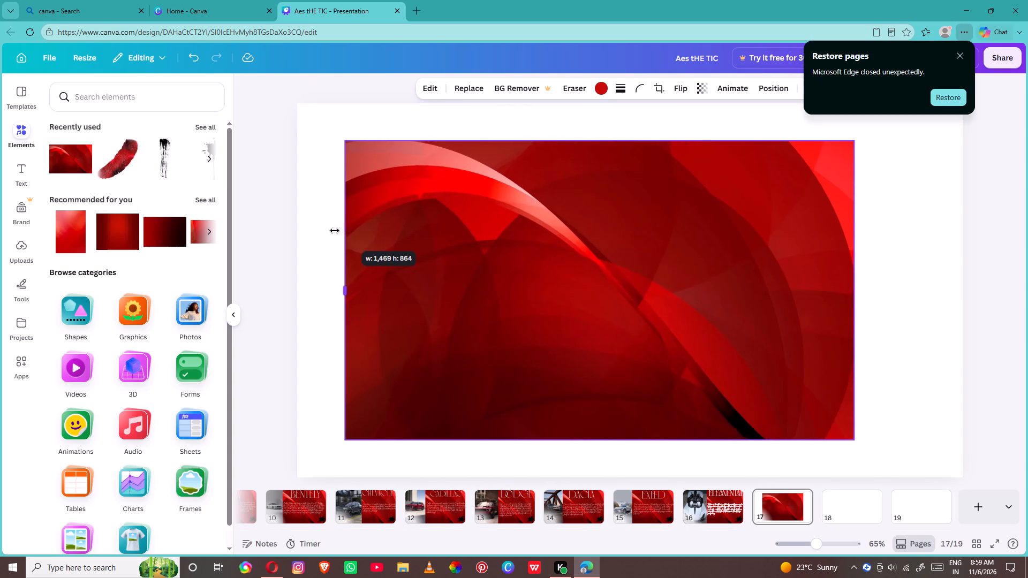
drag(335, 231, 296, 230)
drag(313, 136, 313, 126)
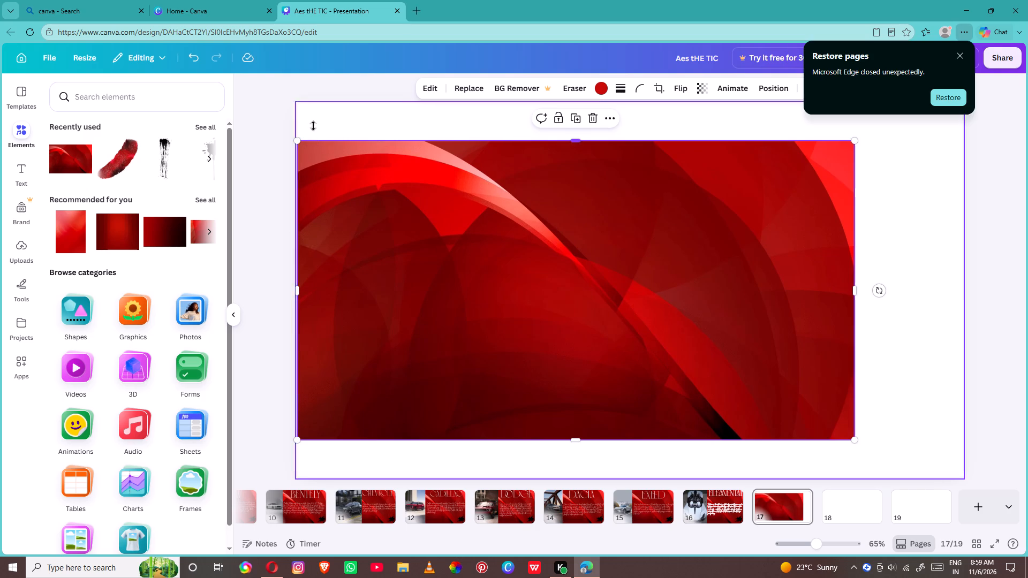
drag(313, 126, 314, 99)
Replace the red wave image on page 17 with the recommended red-to-black gradient image.
click(154, 227)
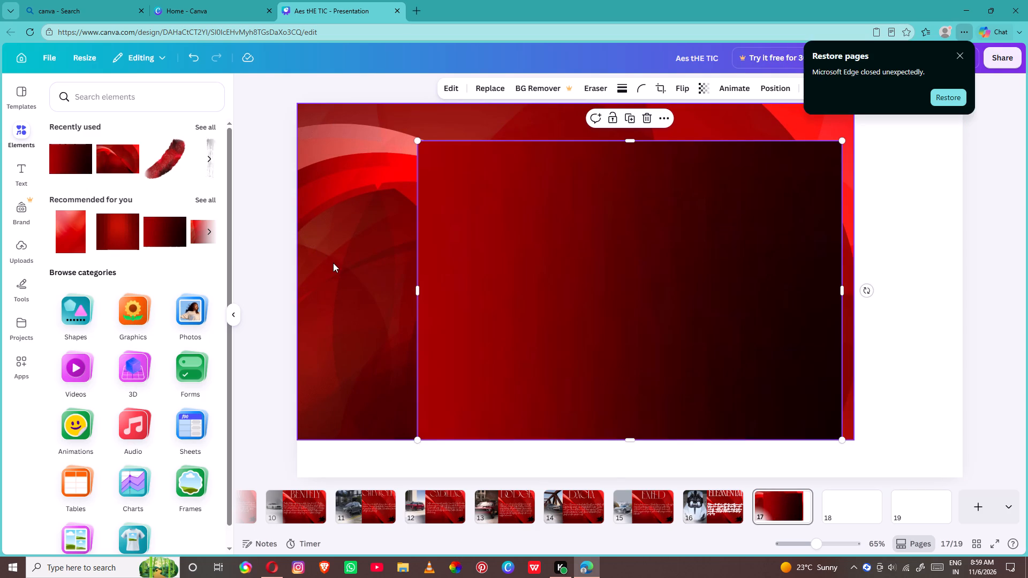
click(333, 263)
click(333, 264)
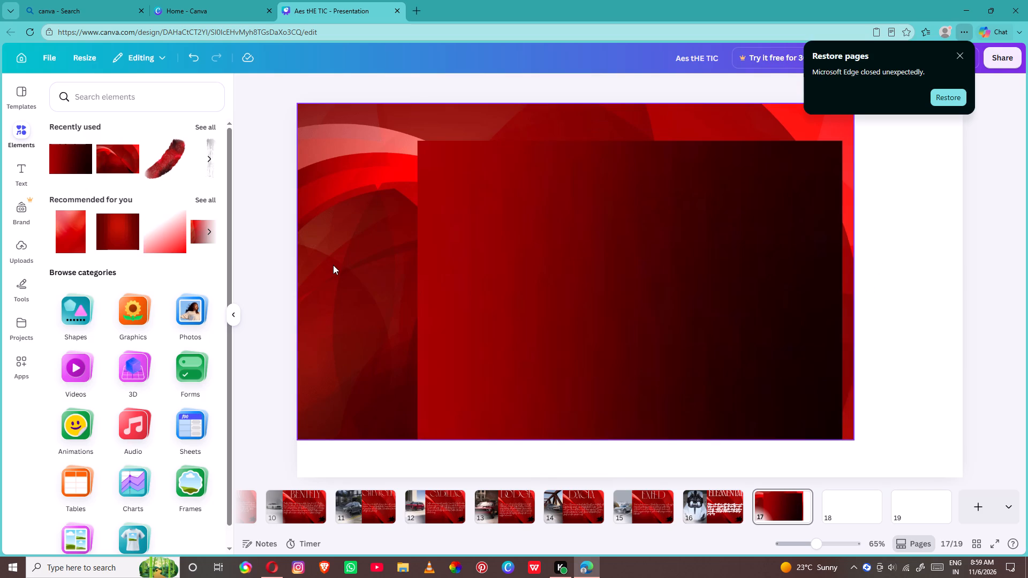
click(335, 266)
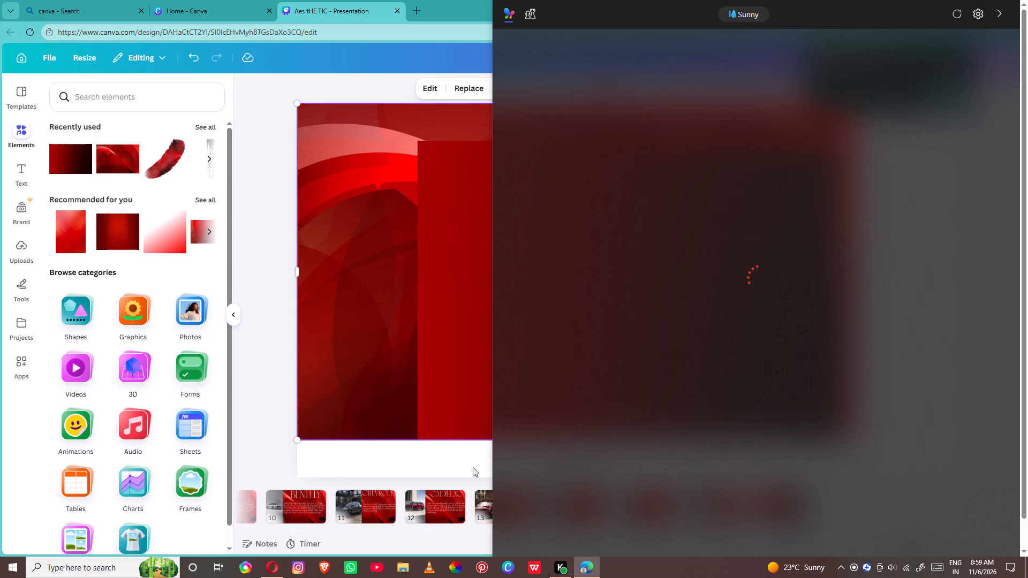
click(473, 467)
click(330, 396)
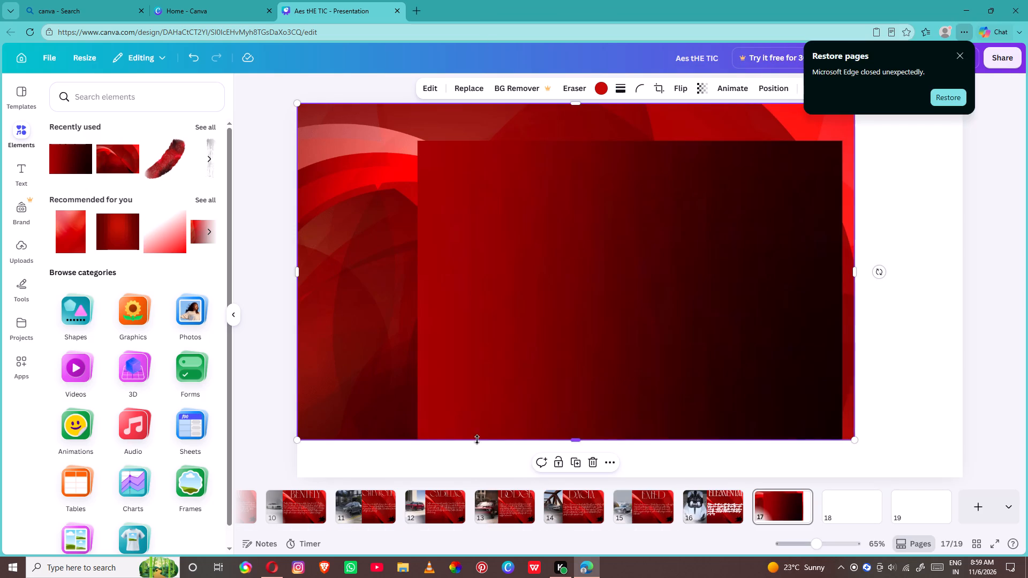
click(588, 462)
Stretch the red-to-black gradient image to cover the whole of page 17 at 1,920 × 1,080.
click(495, 372)
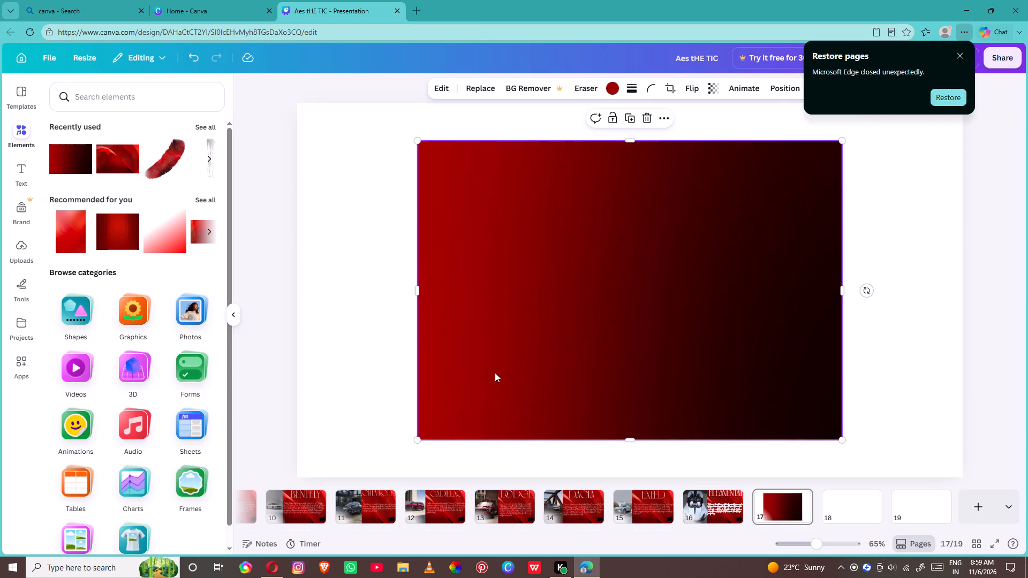
drag(421, 387, 391, 391)
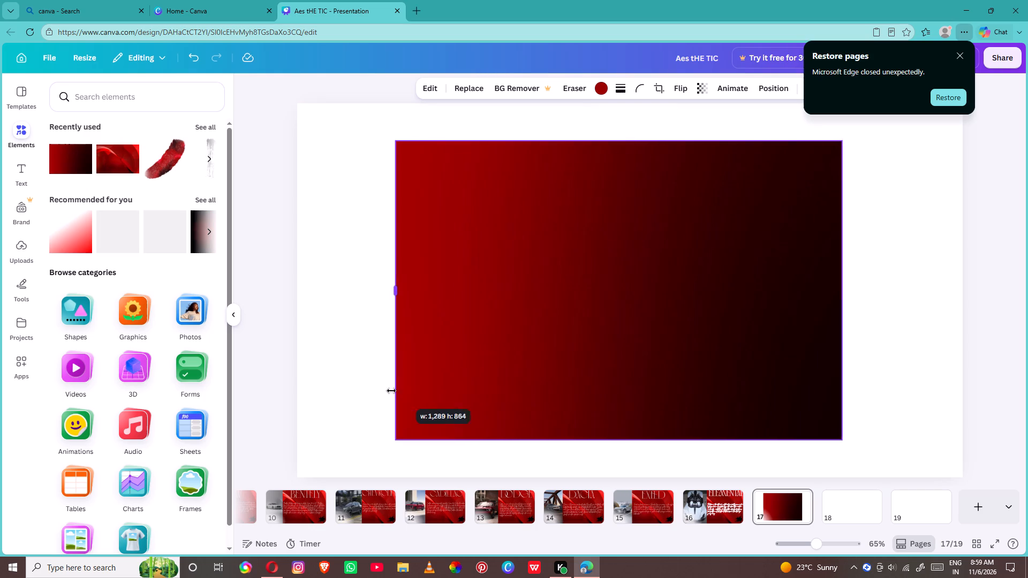
drag(391, 391, 302, 400)
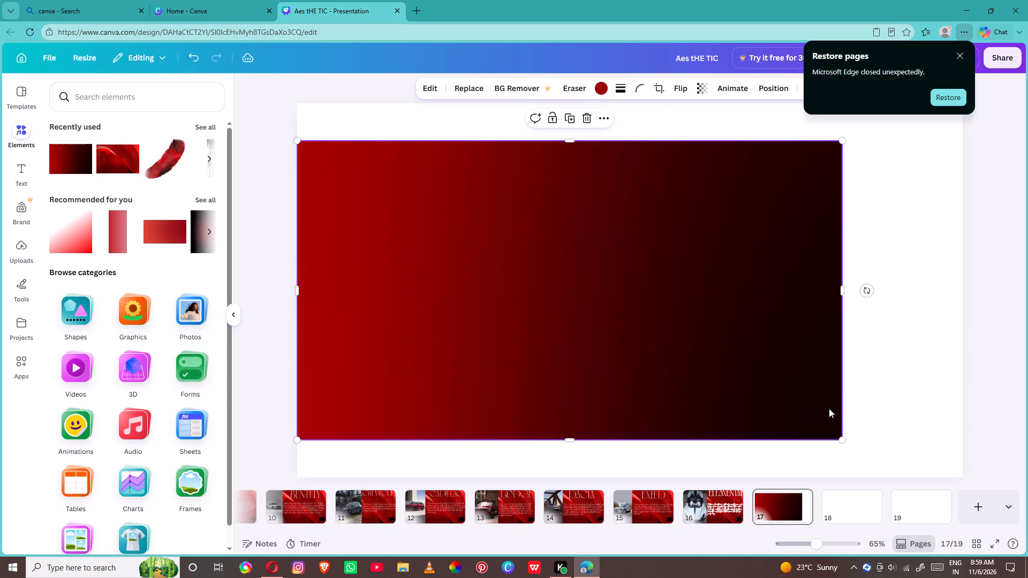
drag(843, 412, 914, 414)
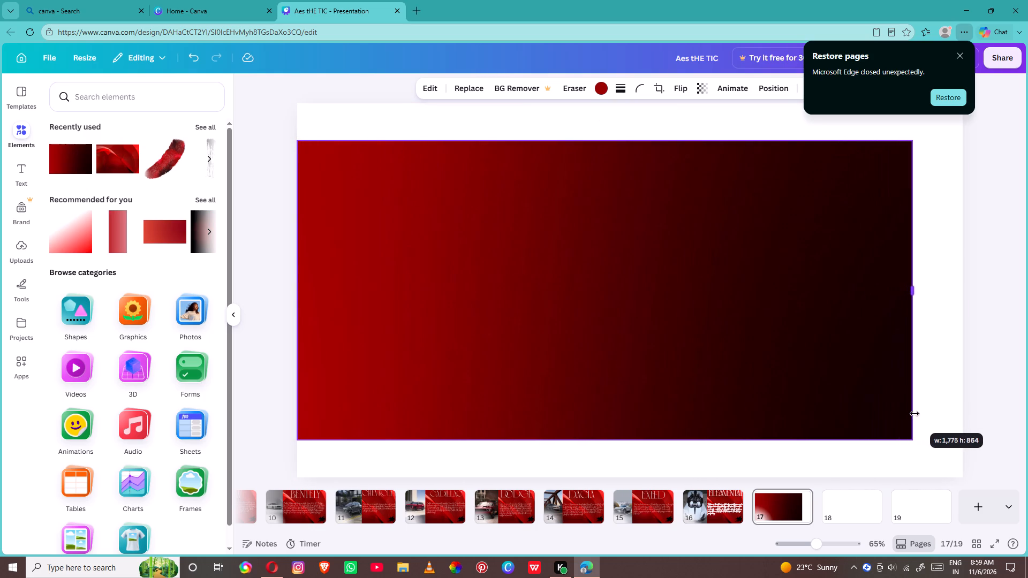
drag(914, 414, 963, 433)
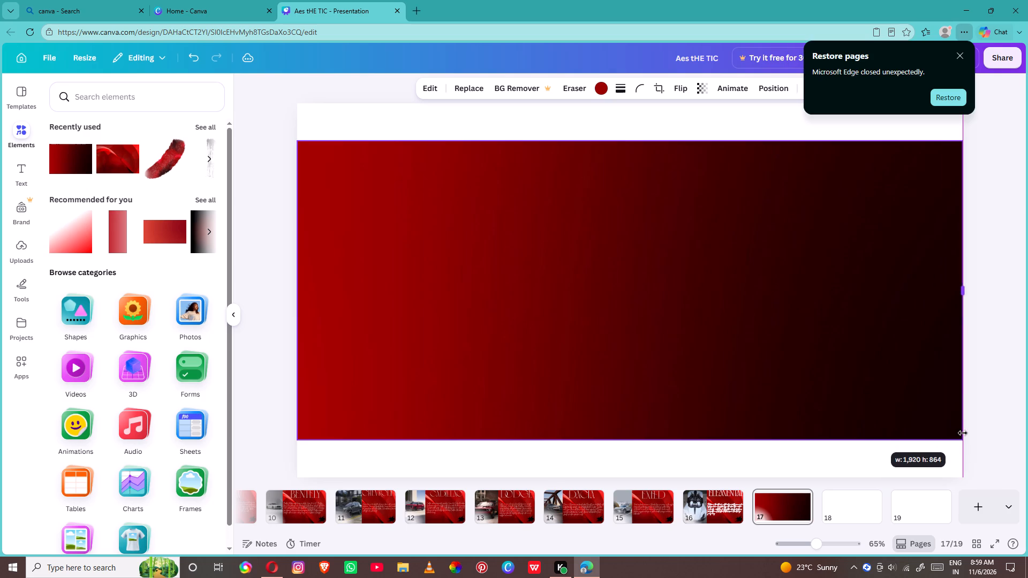
drag(963, 433, 963, 433)
drag(922, 441, 924, 475)
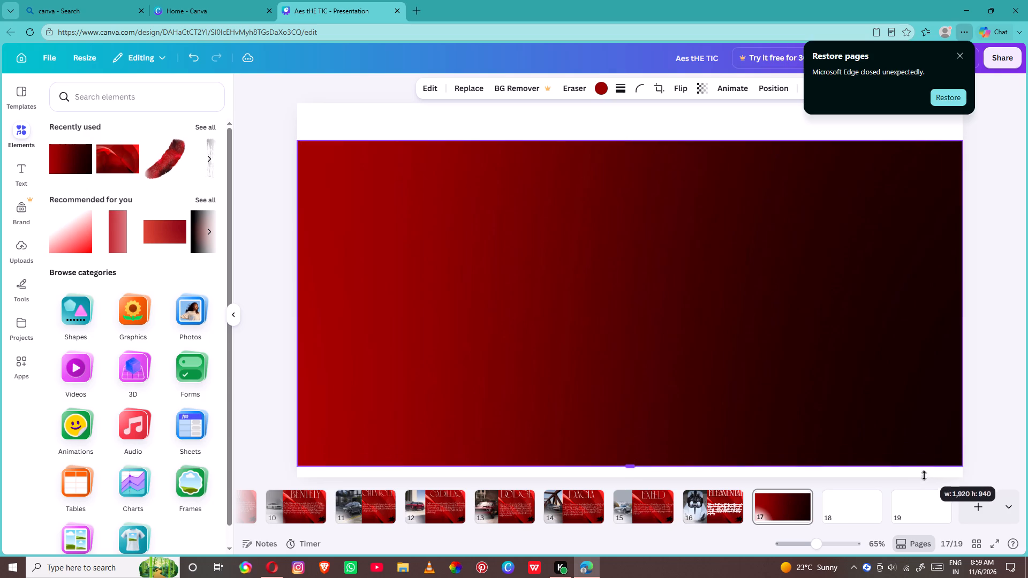
drag(924, 475, 924, 479)
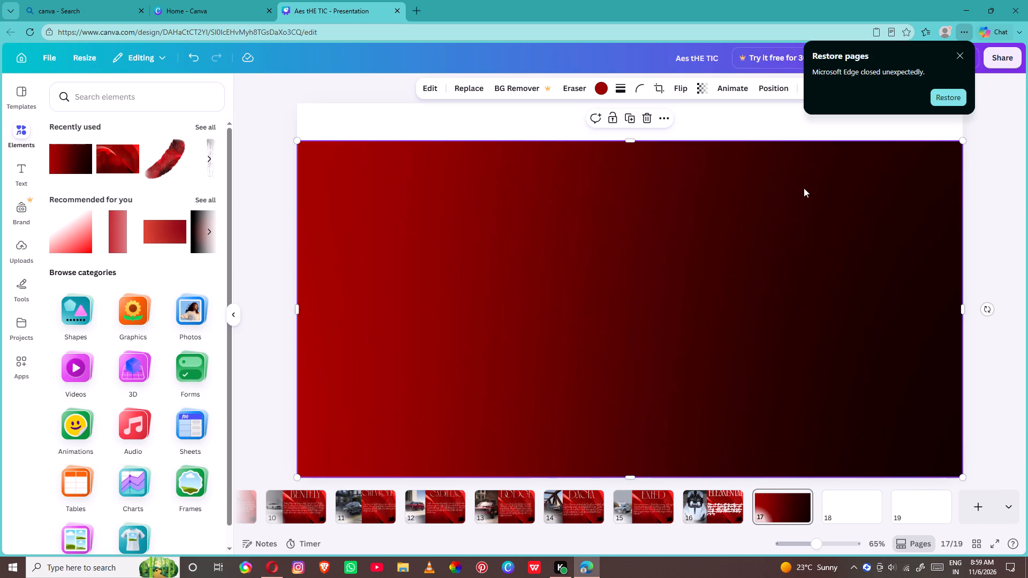
drag(784, 140, 785, 104)
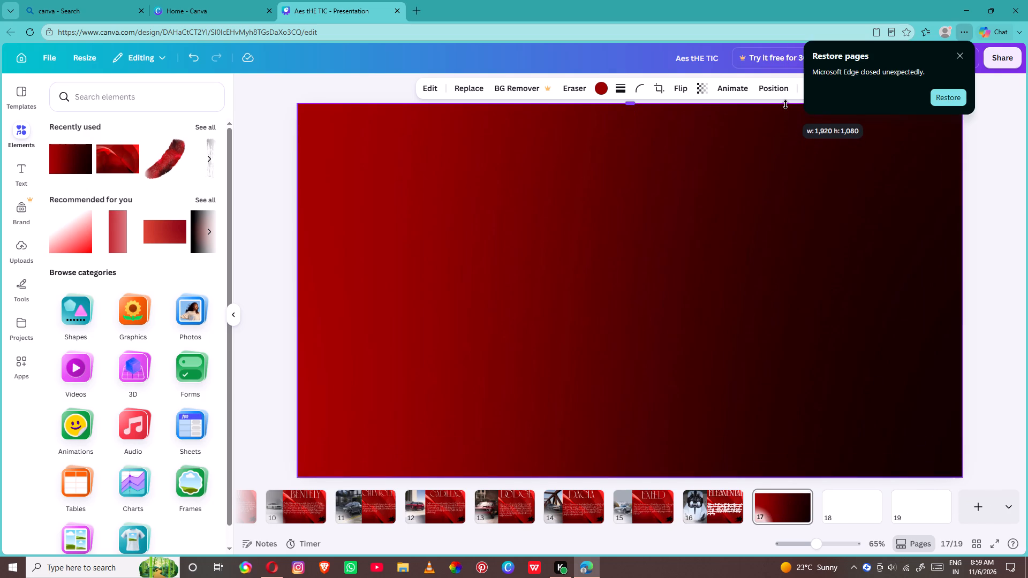
drag(785, 104, 789, 102)
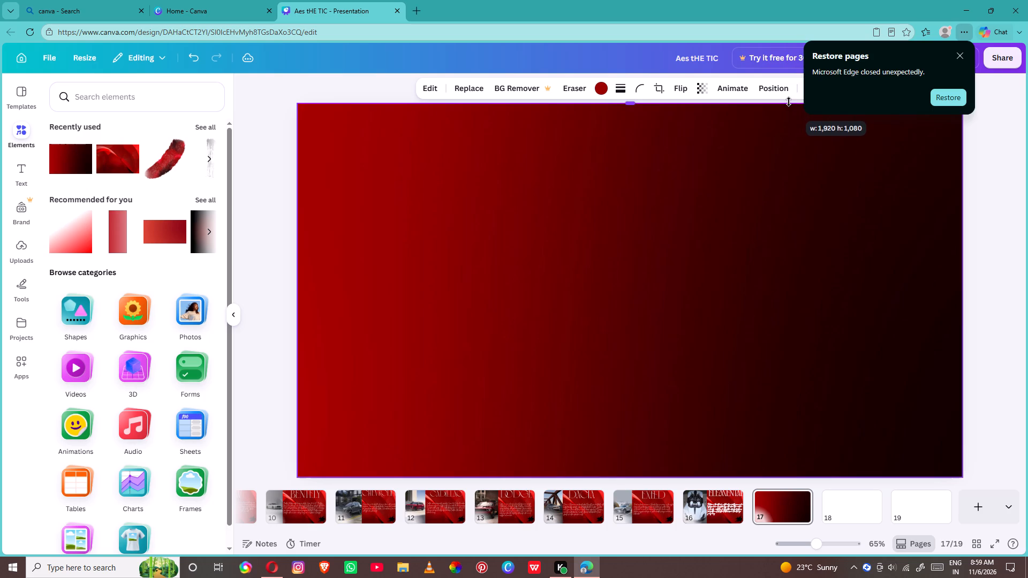
drag(789, 102, 789, 102)
right_click(650, 248)
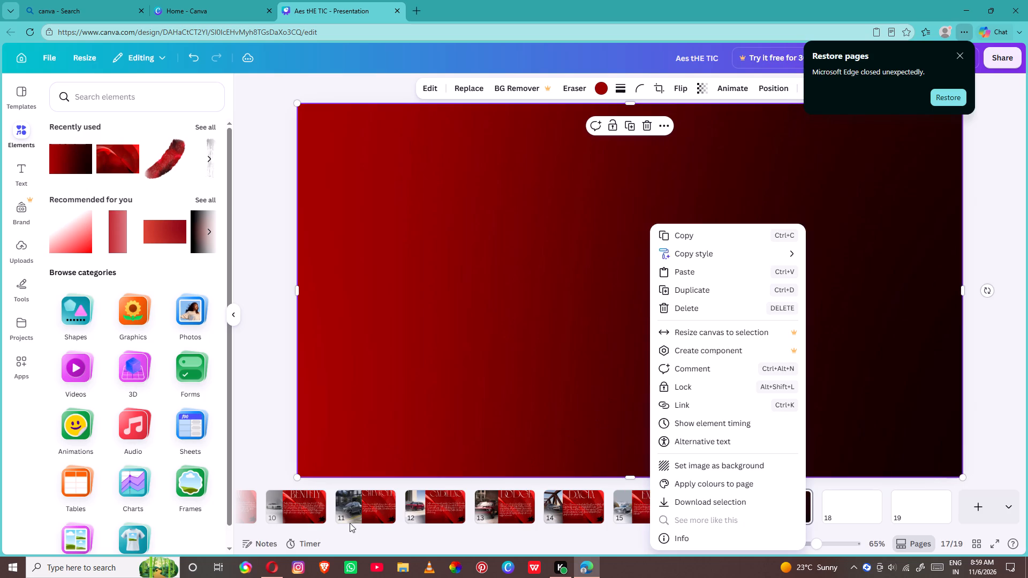
Switch to Opera and expand the A to Z car list to check which brand follows Elemental.
click(267, 575)
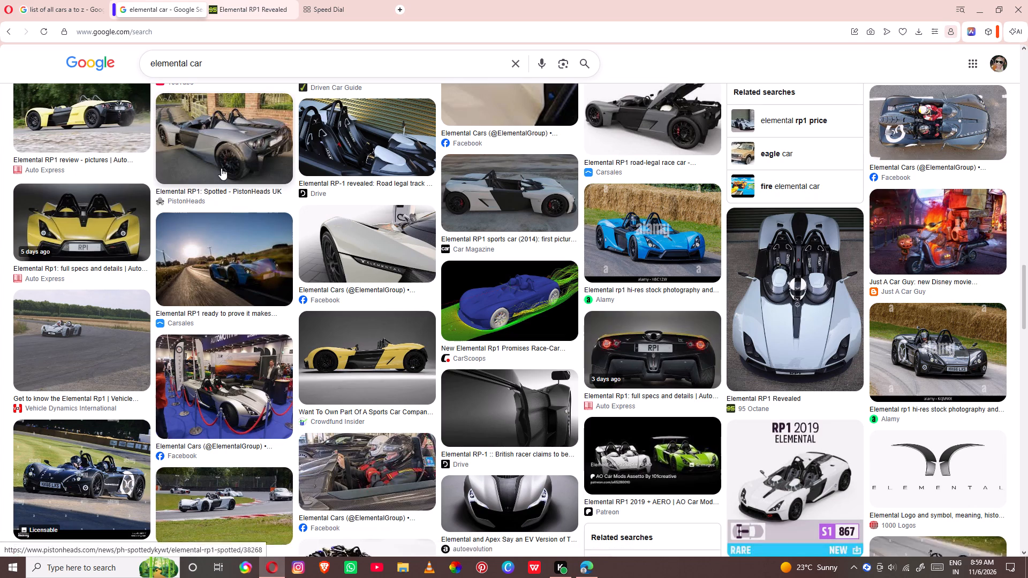
click(88, 3)
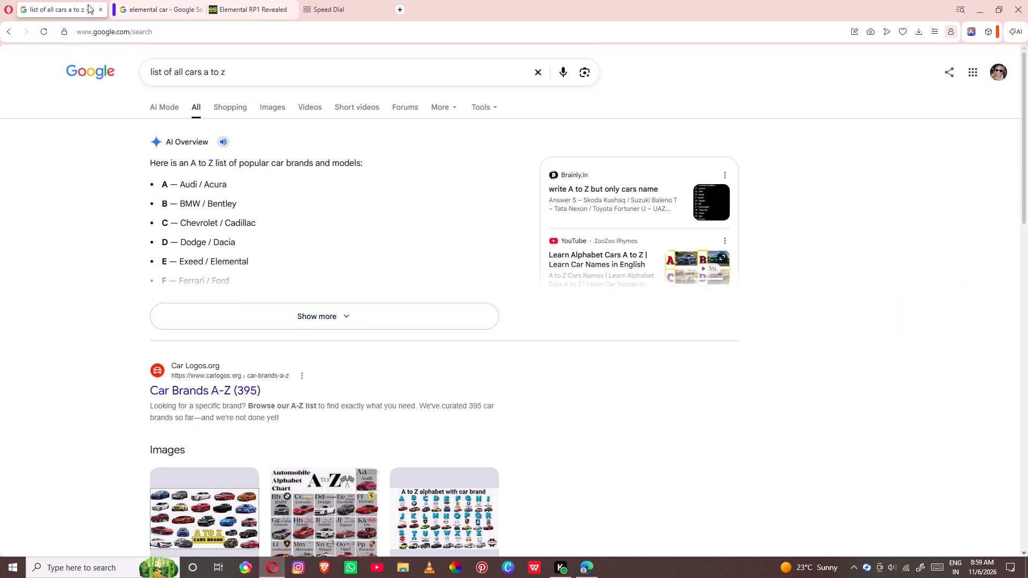
click(365, 309)
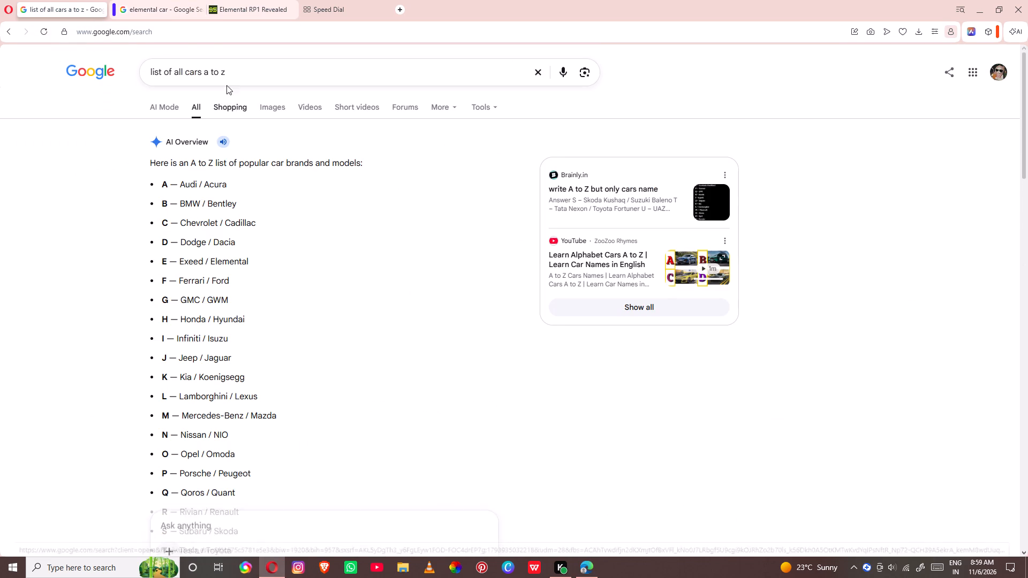
scroll(264, 287, down, 8)
scroll(264, 285, up, 2)
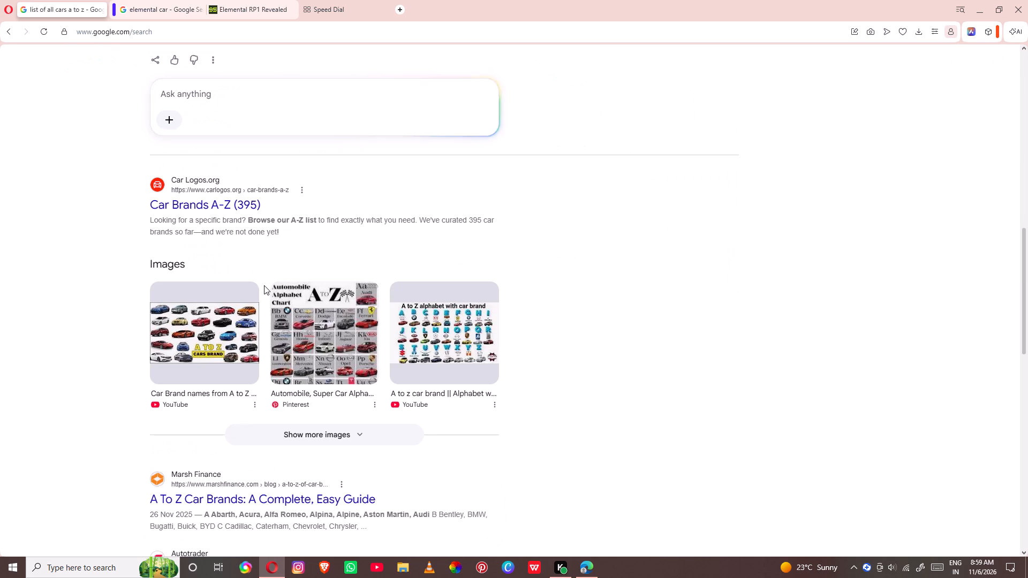
scroll(264, 285, up, 5)
scroll(213, 207, up, 2)
Replace the "elemental car" image search with a search for "ferrari car".
click(155, 10)
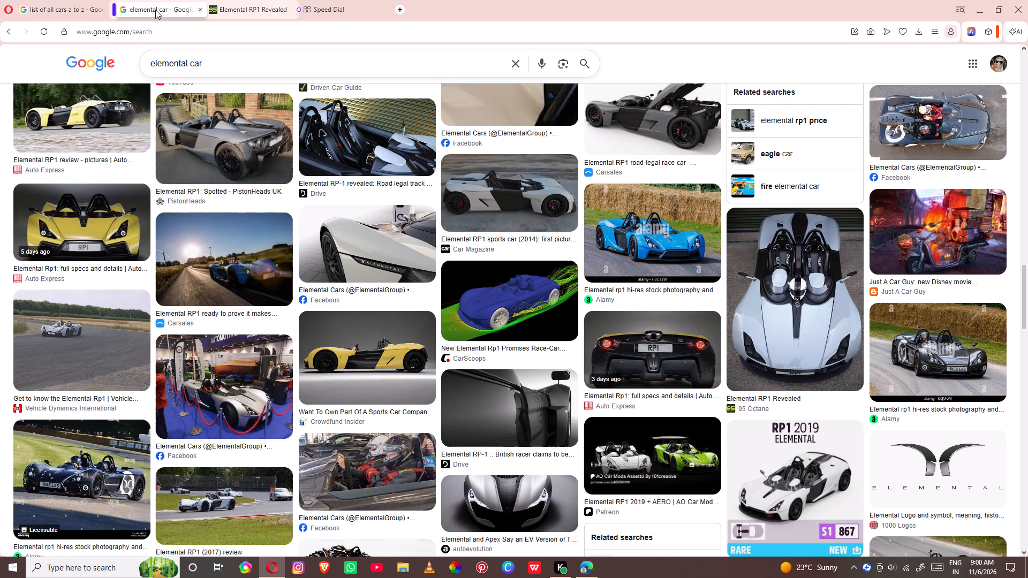
click(276, 59)
key(BackSpace)
key(BackSpace)
key(BackSpace)
key(BackSpace)
key(BackSpace)
key(BackSpace)
key(BackSpace)
key(BackSpace)
key(BackSpace)
key(BackSpace)
key(BackSpace)
key(BackSpace)
key(BackSpace)
key(BackSpace)
key(BackSpace)
key(BackSpace)
key(BackSpace)
key(BackSpace)
key(BackSpace)
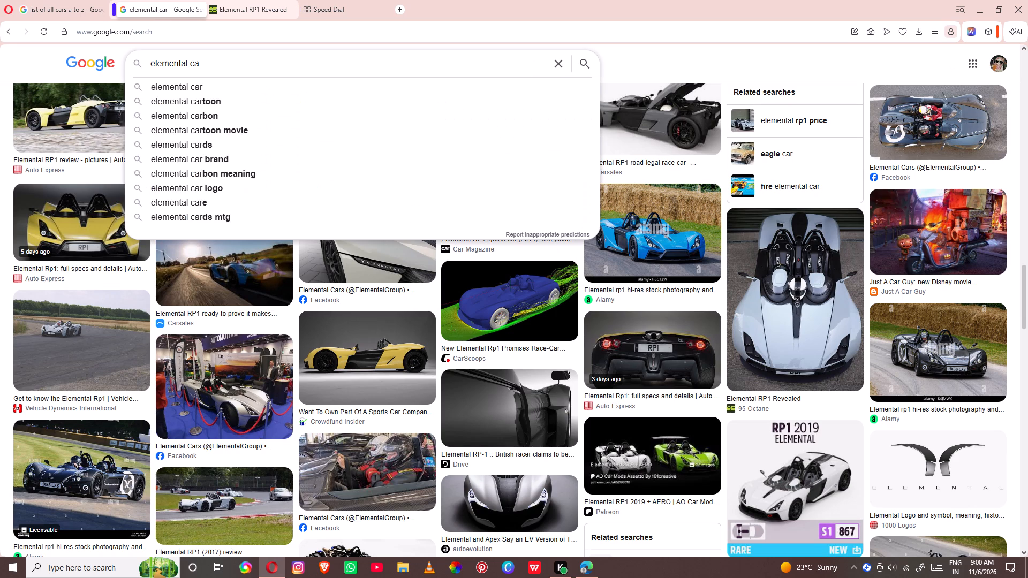
text(ferr)
text(ari)
key(Return)
click(273, 90)
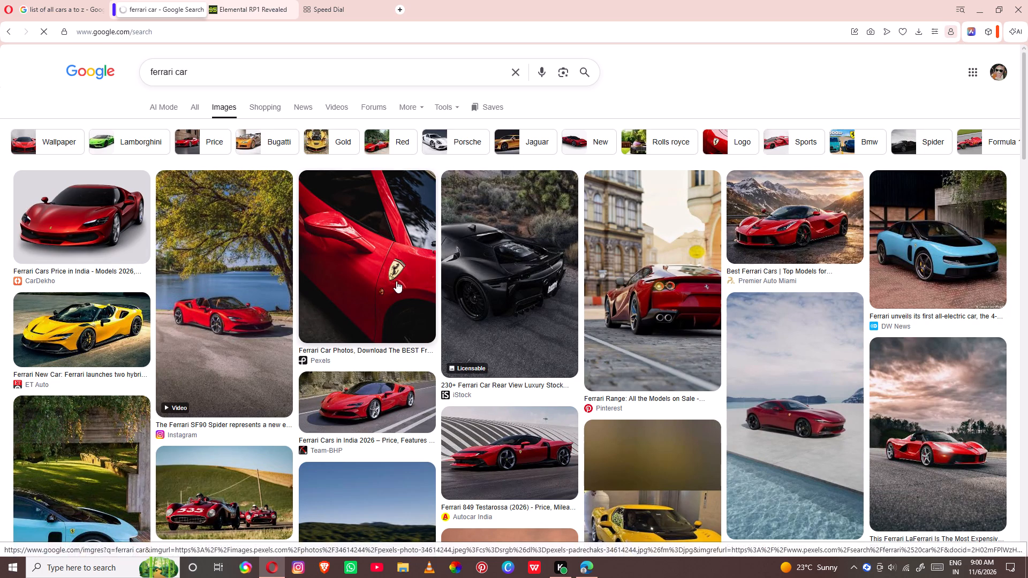
Browse the Ferrari image results and copy the Ferrari Amalfi photo of a dark red car beside the water.
scroll(396, 281, down, 2)
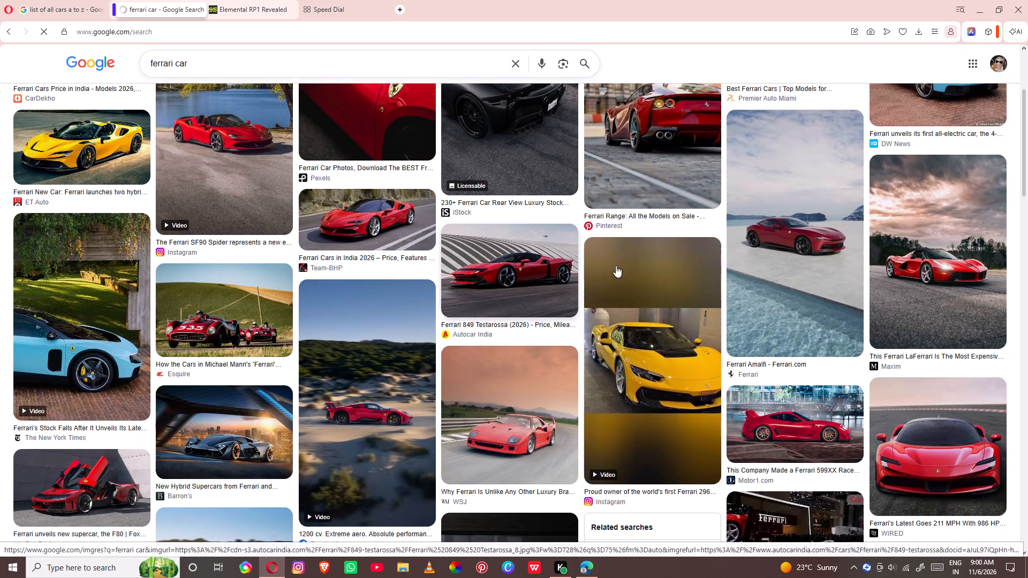
scroll(713, 246, down, 3)
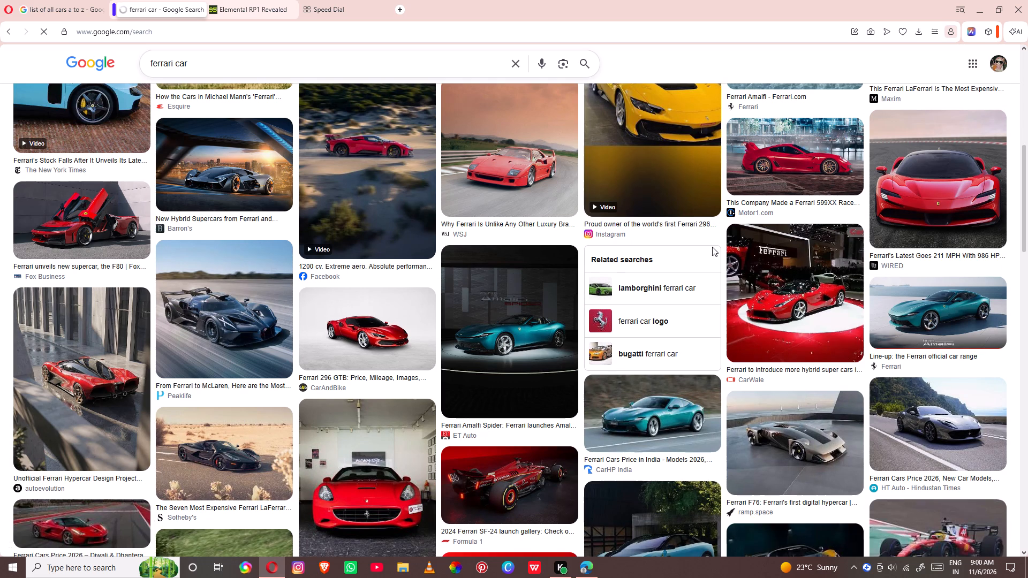
scroll(527, 305, down, 2)
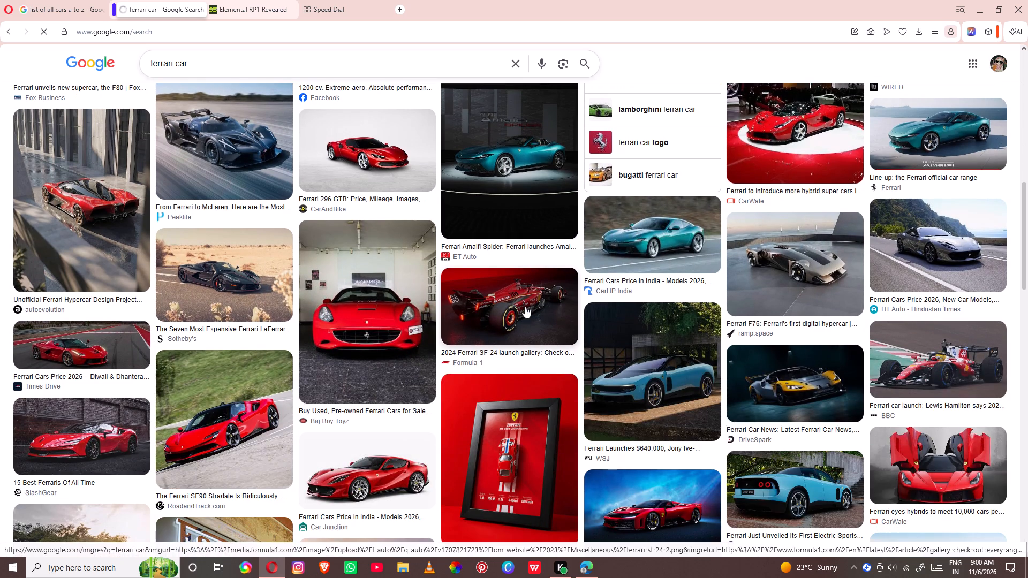
scroll(524, 303, up, 3)
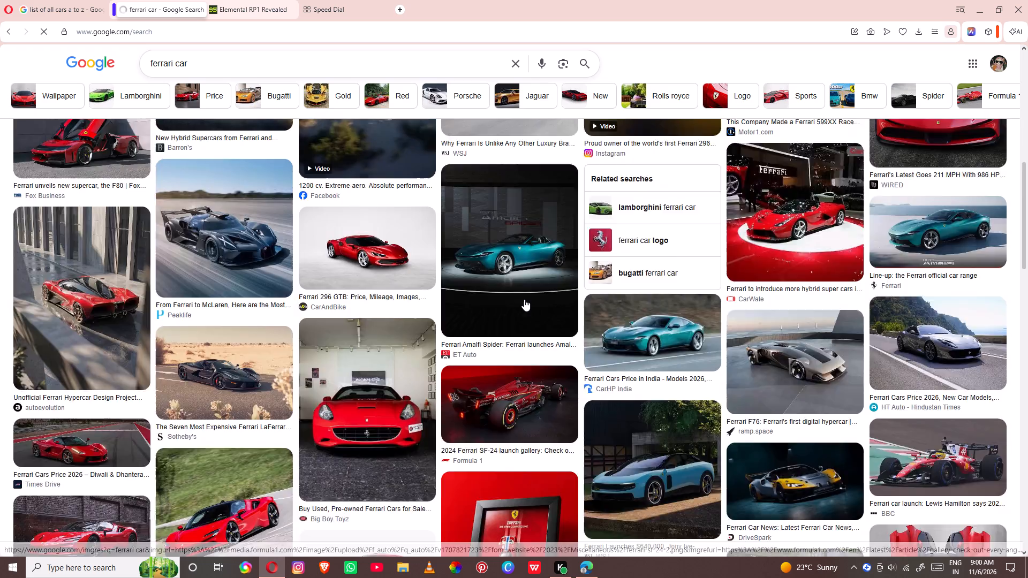
scroll(706, 246, up, 2)
right_click(775, 233)
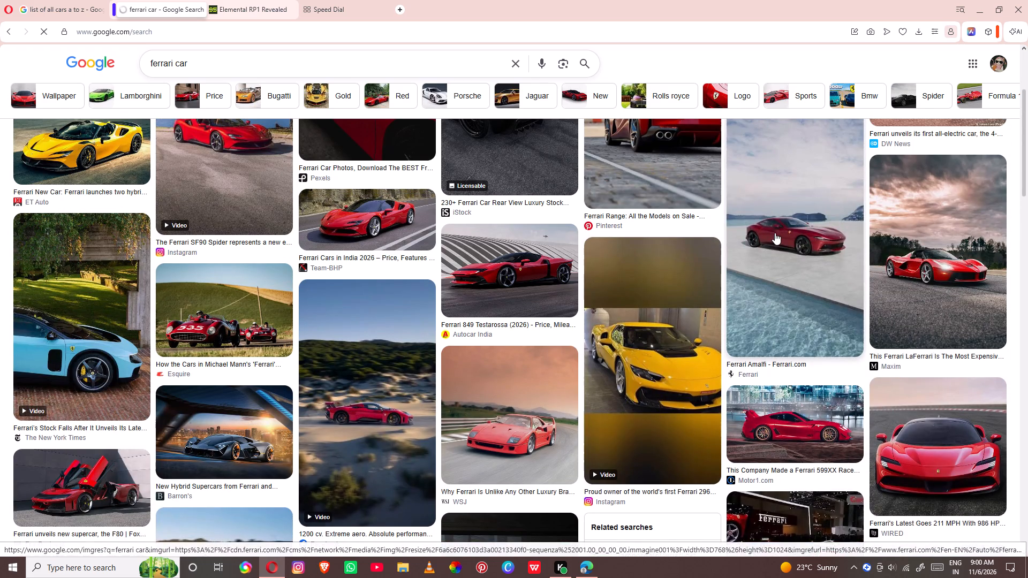
click(835, 390)
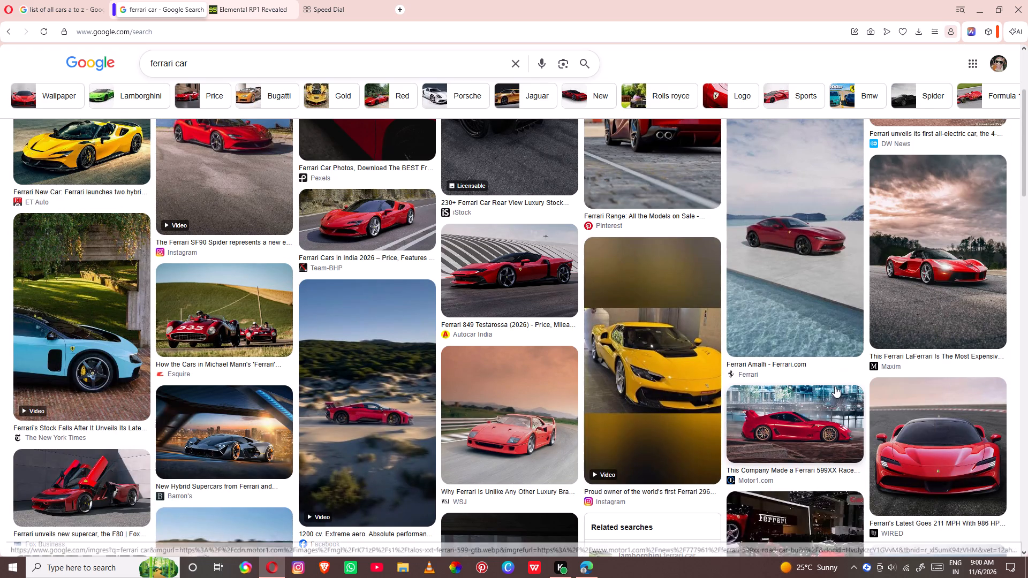
Switch to Microsoft Edge, paste the Ferrari photo onto page 17 and enlarge it to full page height along the left edge.
click(575, 573)
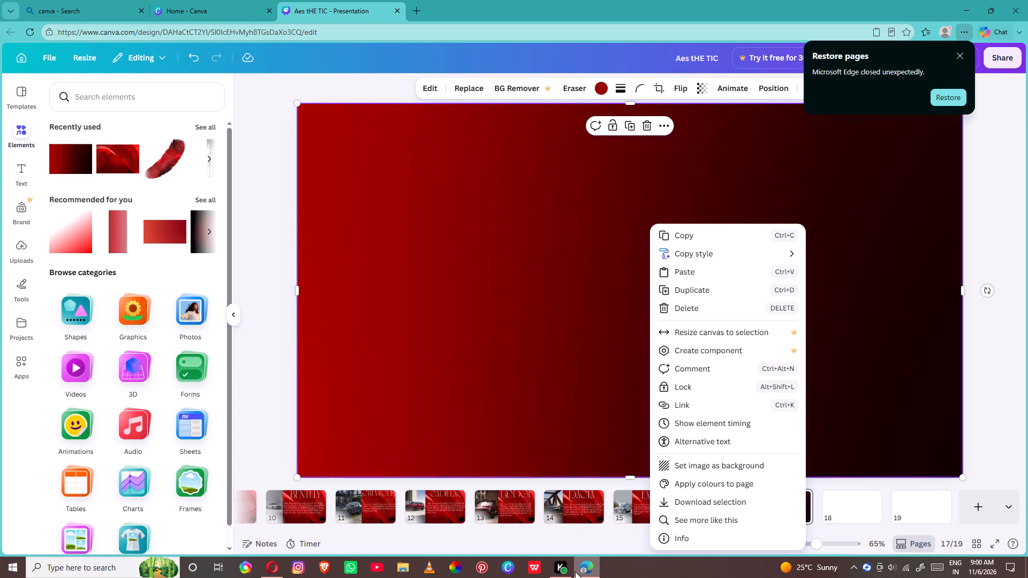
right_click(428, 273)
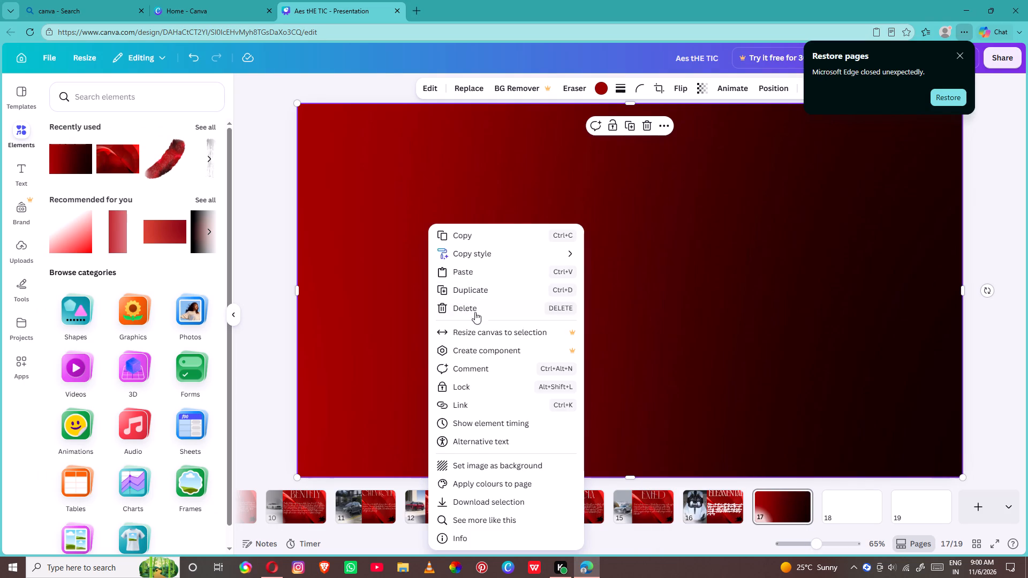
click(475, 272)
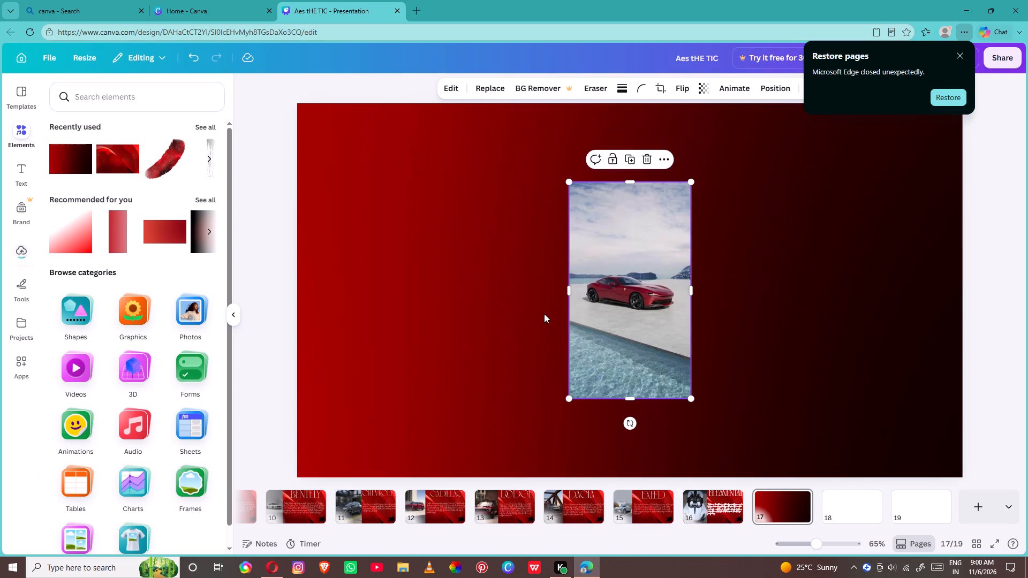
drag(585, 302, 309, 227)
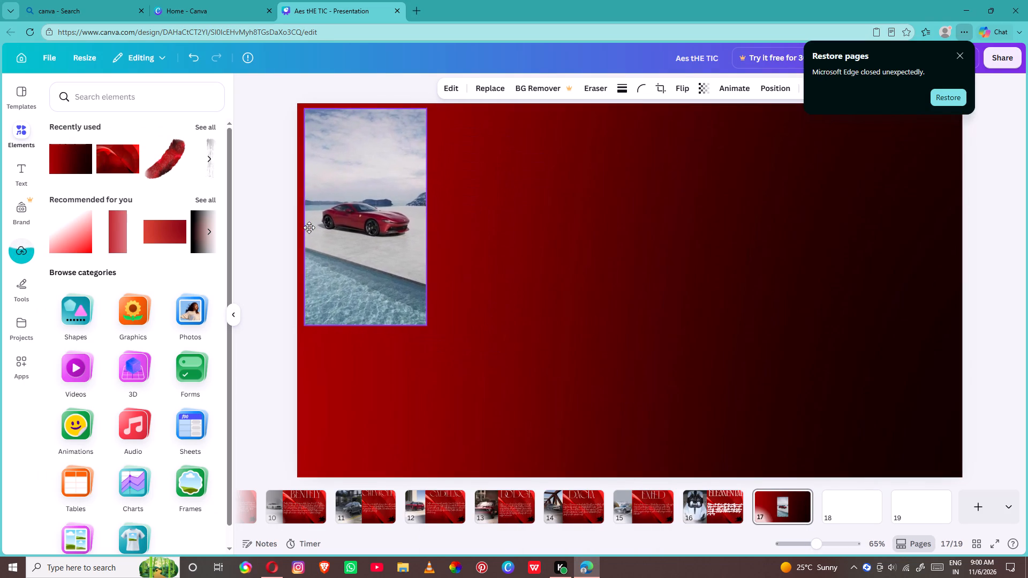
drag(309, 227, 311, 222)
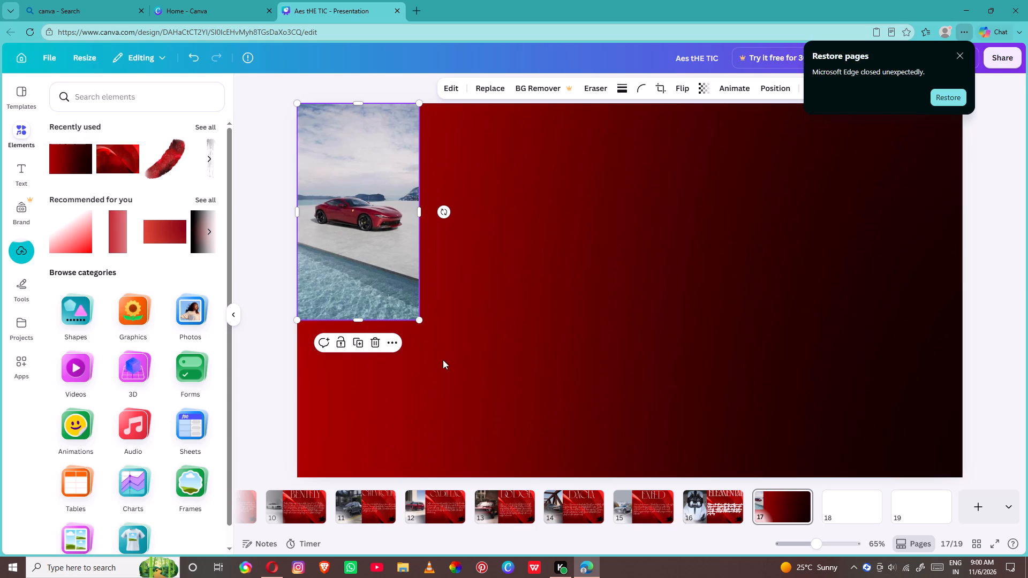
drag(418, 318, 474, 458)
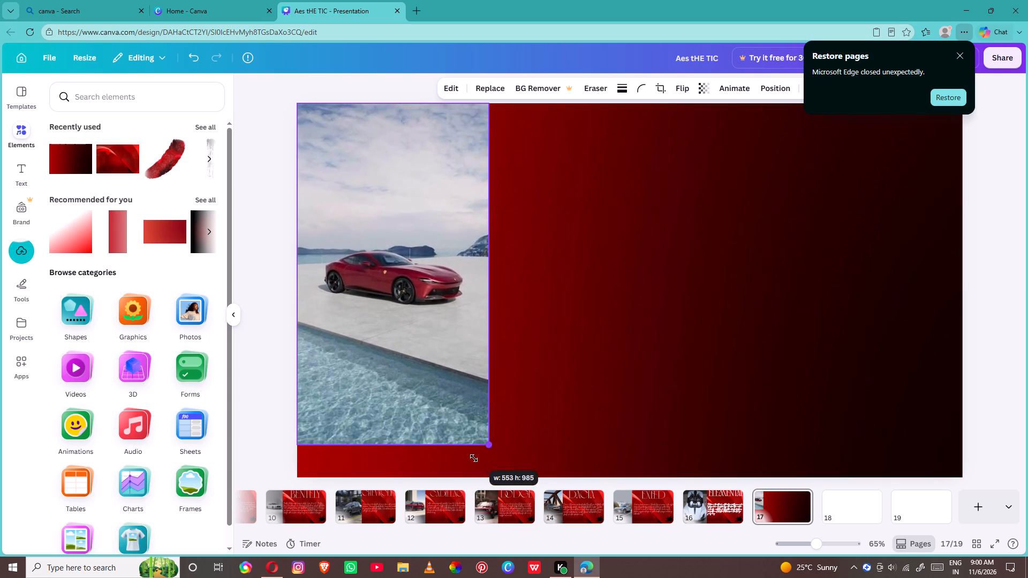
drag(474, 458, 480, 488)
Add the recently used "Aes the tic" text style reading "ferrari" as the heading at the top of page 17, beside the photo.
click(36, 175)
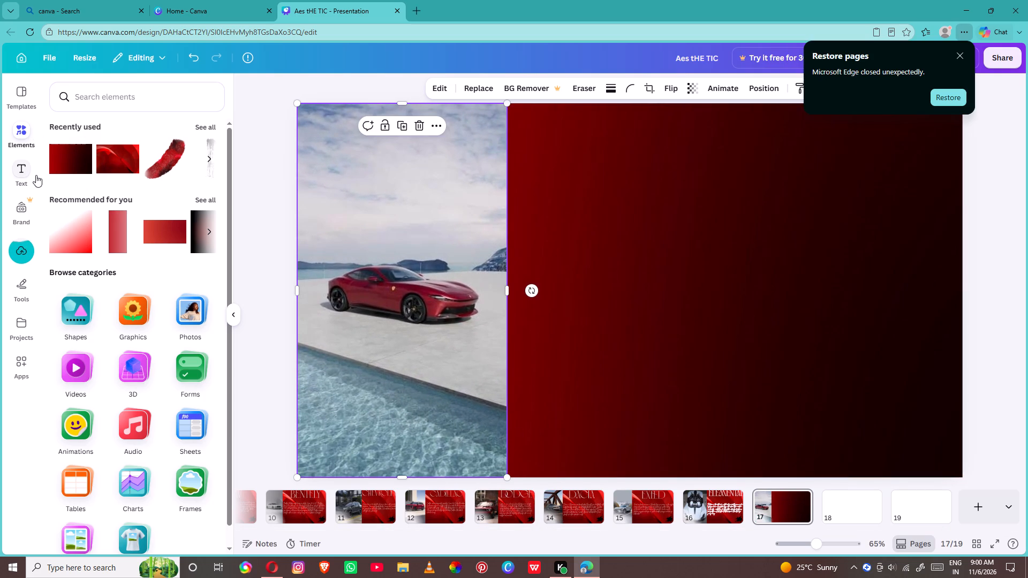
click(73, 467)
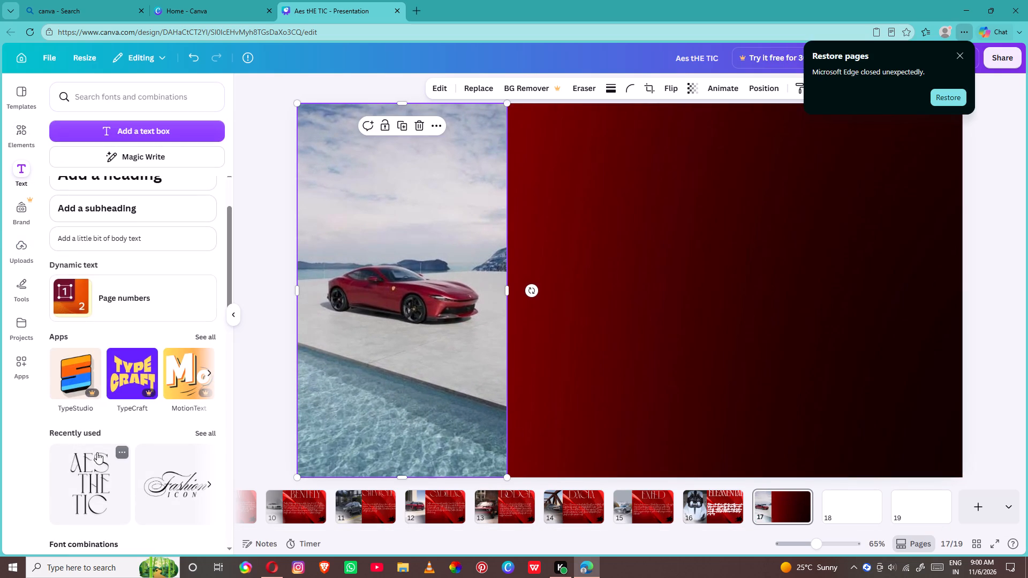
drag(547, 305, 582, 298)
click(594, 294)
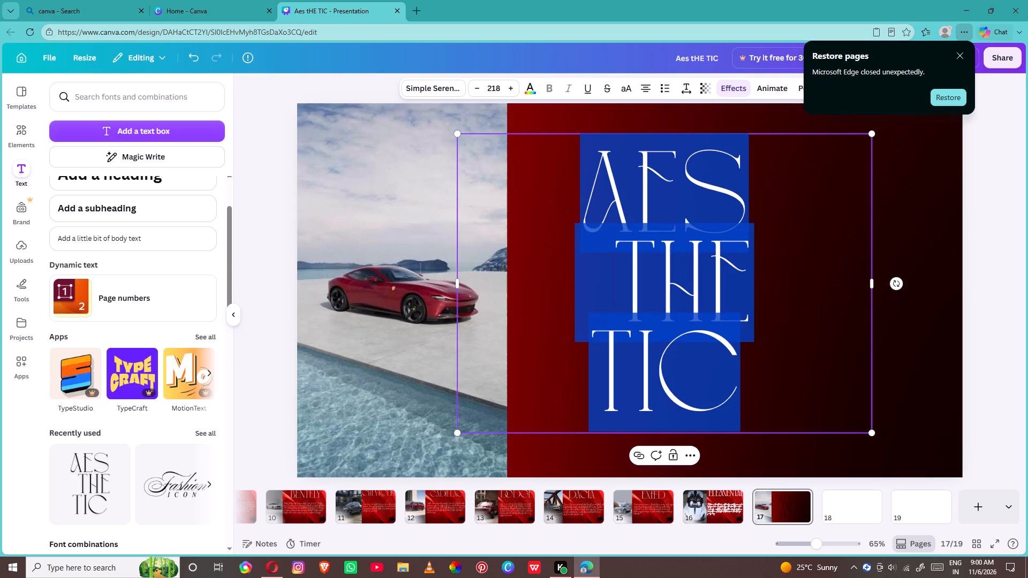
key(BackSpace)
text(ferrari)
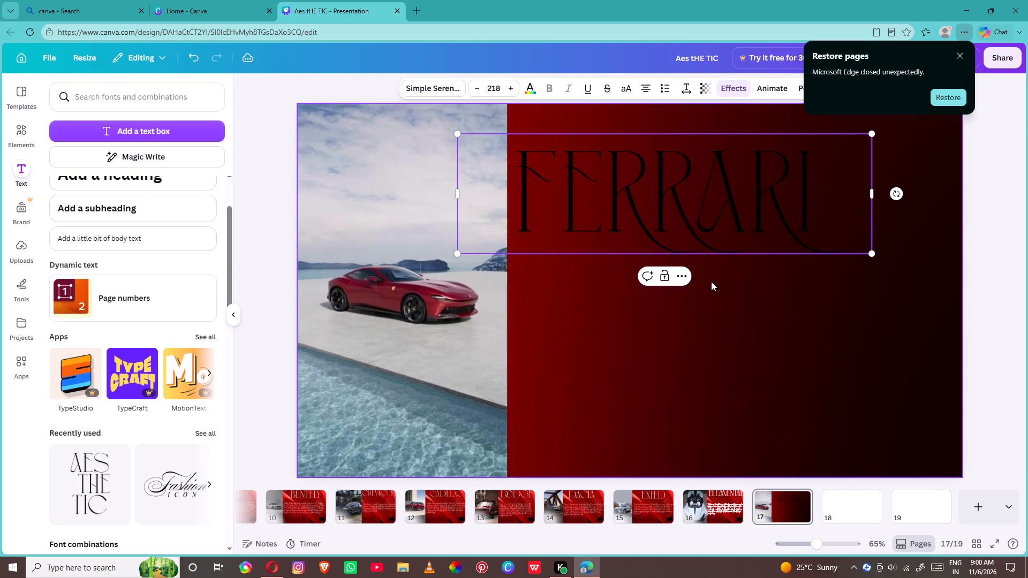
click(712, 284)
drag(702, 218, 743, 186)
click(535, 91)
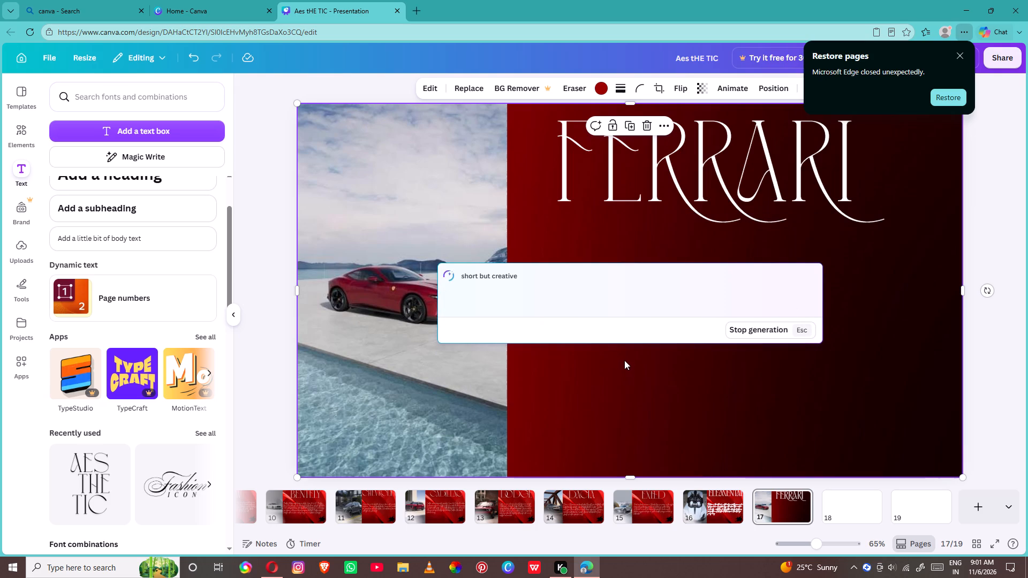
click(767, 363)
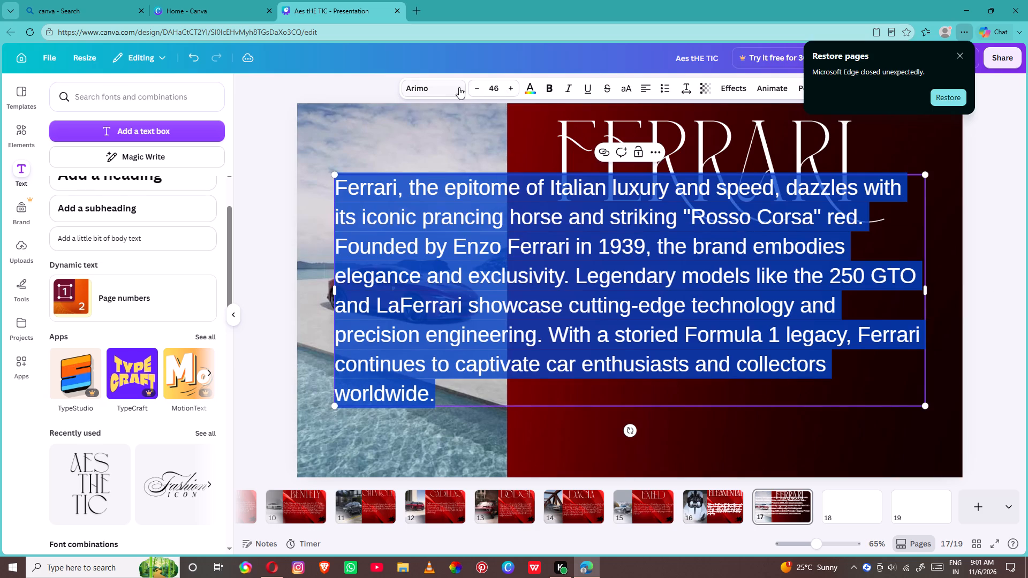
Change the Ferrari description's font to Brittany.
click(459, 87)
click(130, 237)
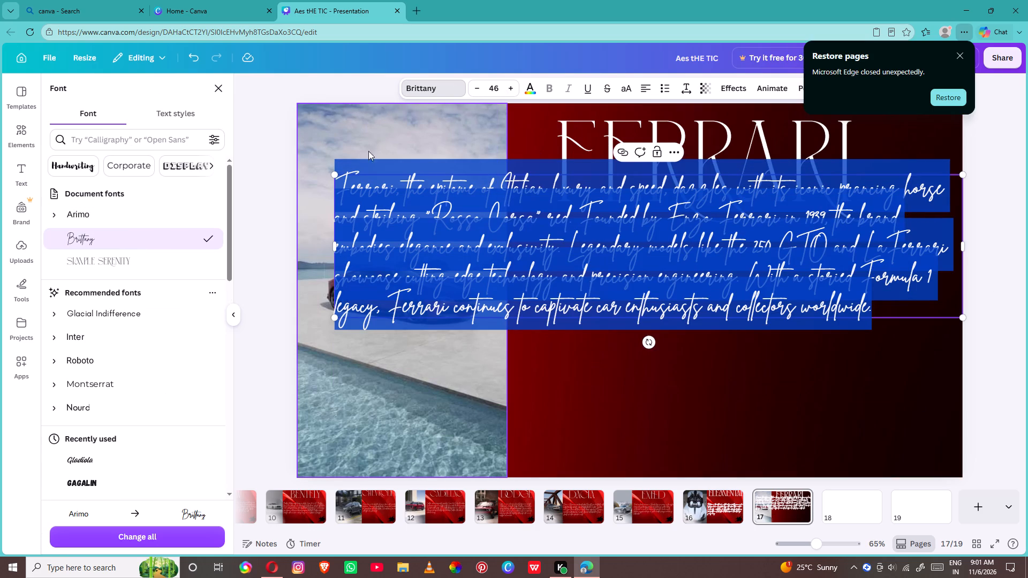
Shrink the Ferrari description to about font size 31.4 and place it below the heading, clear of the photo.
drag(334, 170, 495, 292)
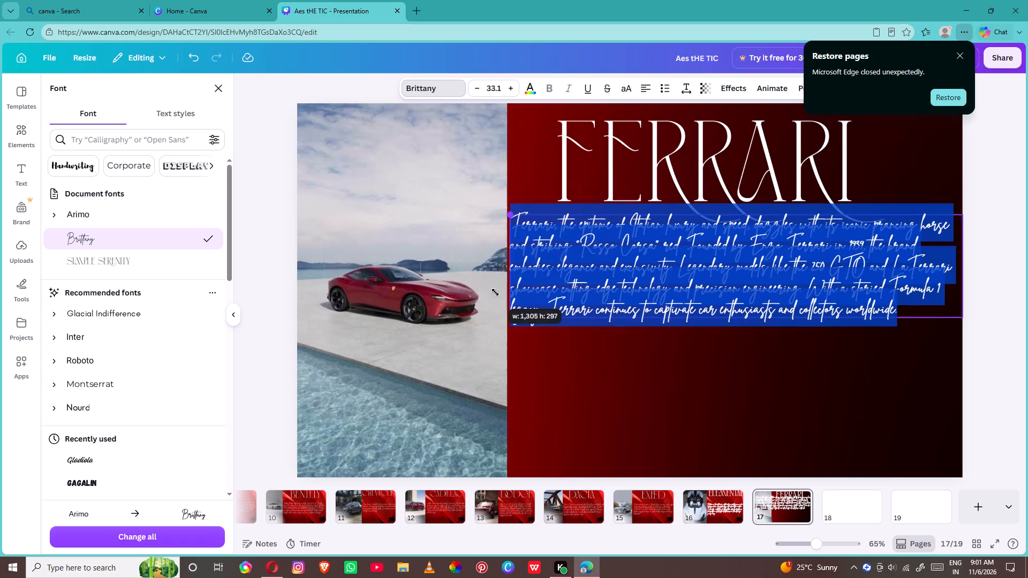
drag(495, 292, 512, 307)
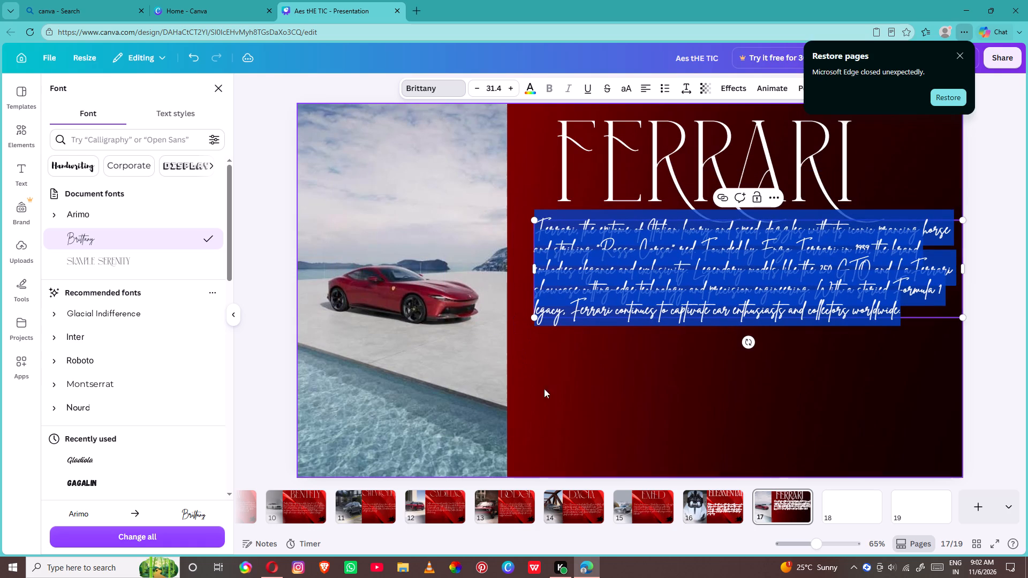
drag(606, 308, 603, 337)
click(592, 347)
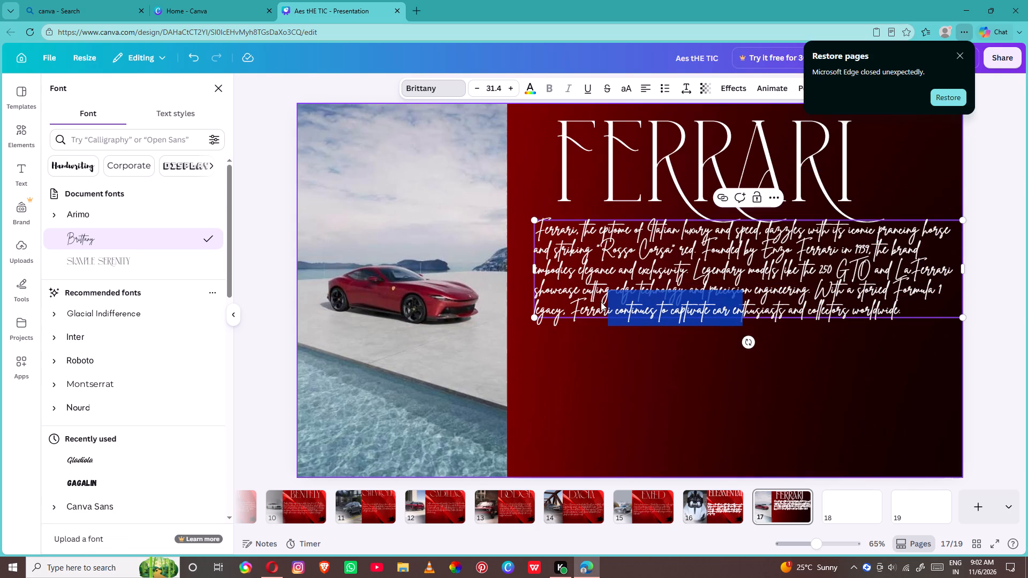
drag(602, 294, 591, 324)
click(591, 323)
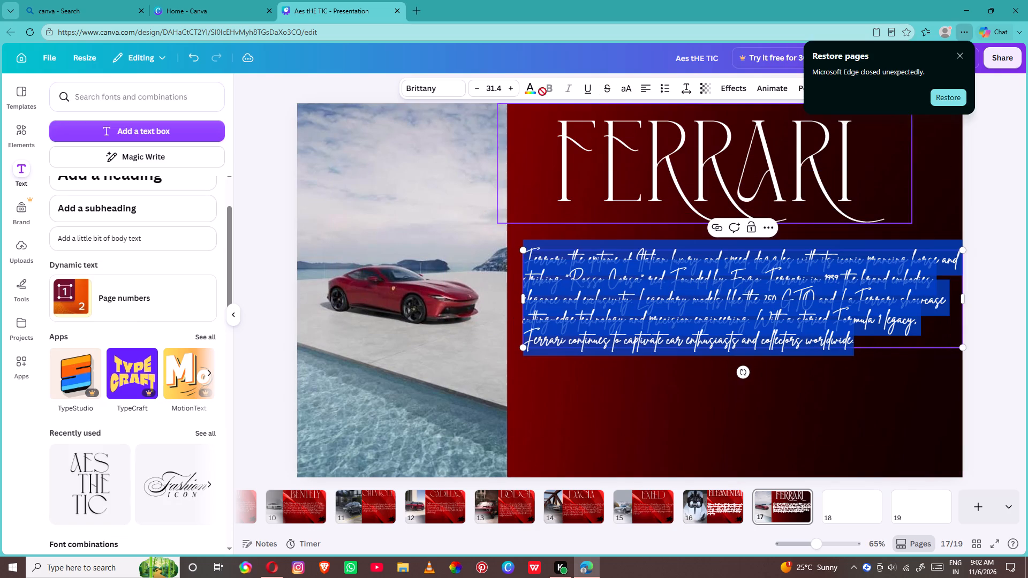
Increase the Ferrari description's font size by five increments.
triple_click(512, 89)
double_click(512, 89)
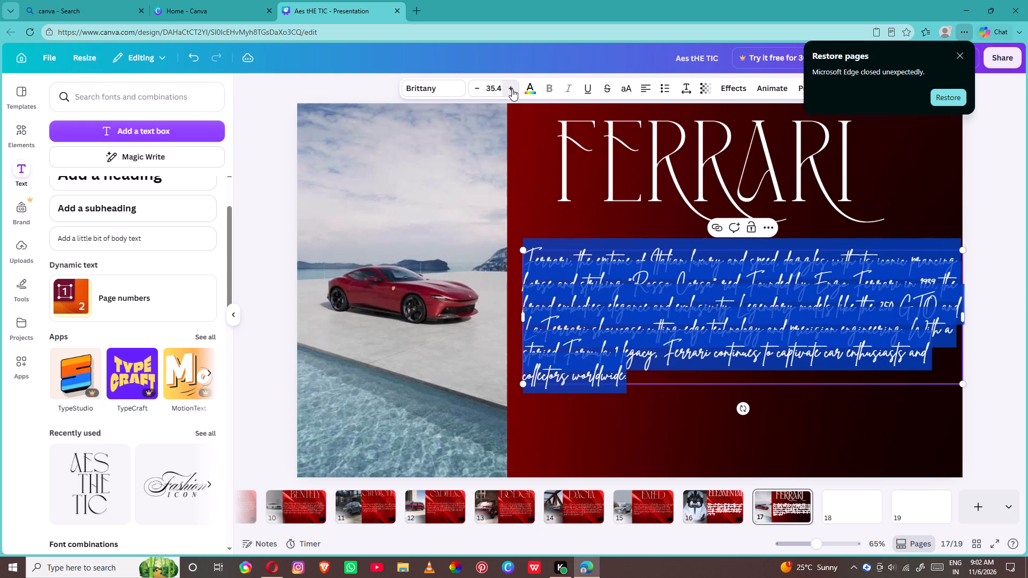
click(821, 421)
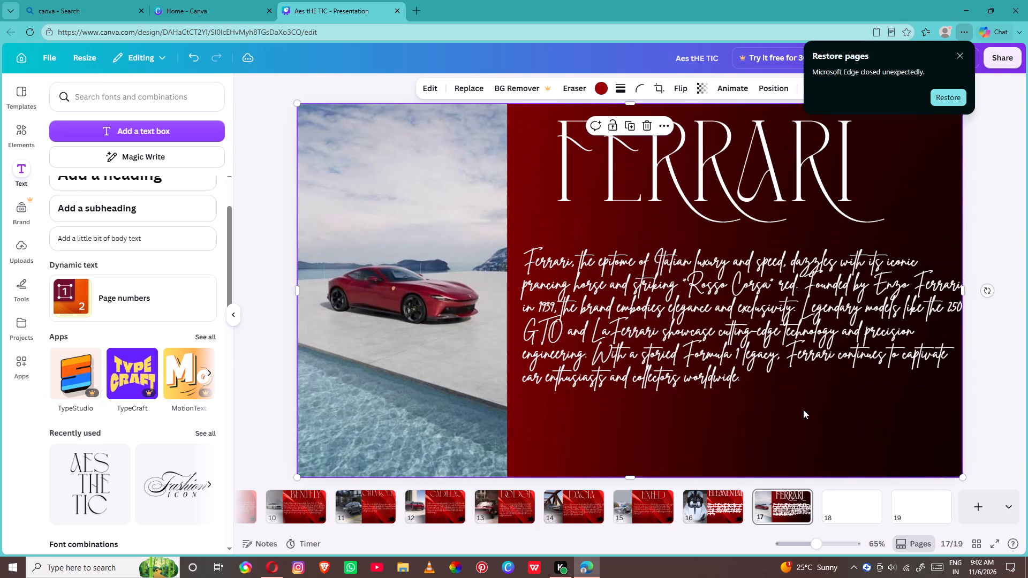
On blank page 18, add the recently used red-to-black gradient and stretch it to cover the whole page.
click(840, 505)
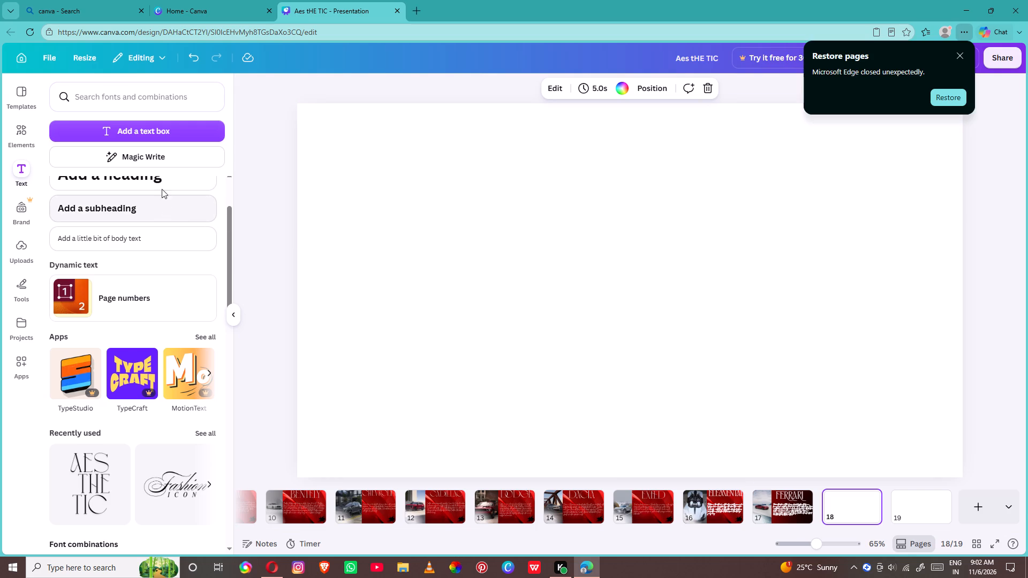
click(28, 140)
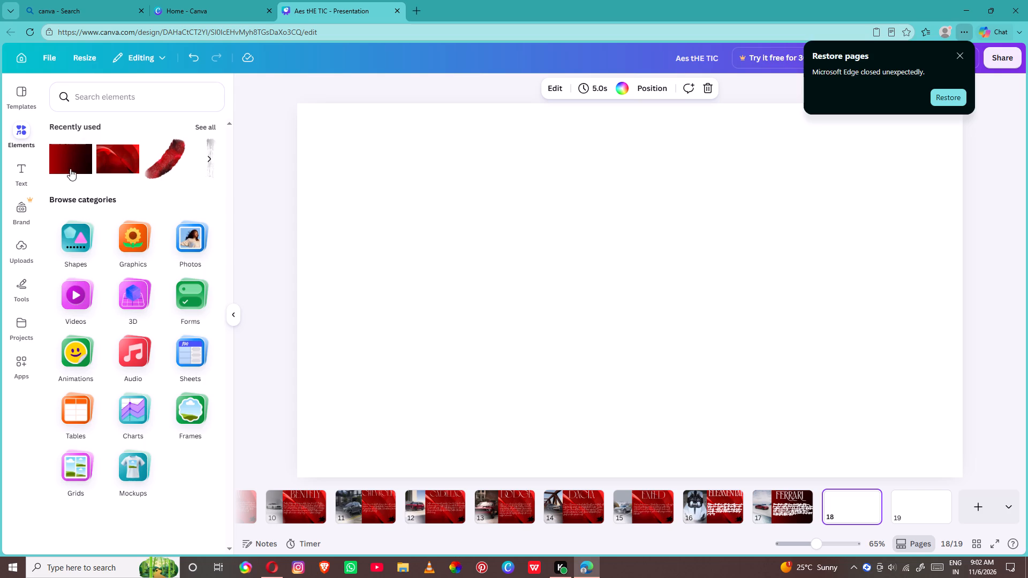
click(74, 159)
drag(417, 223, 299, 230)
drag(841, 359, 907, 358)
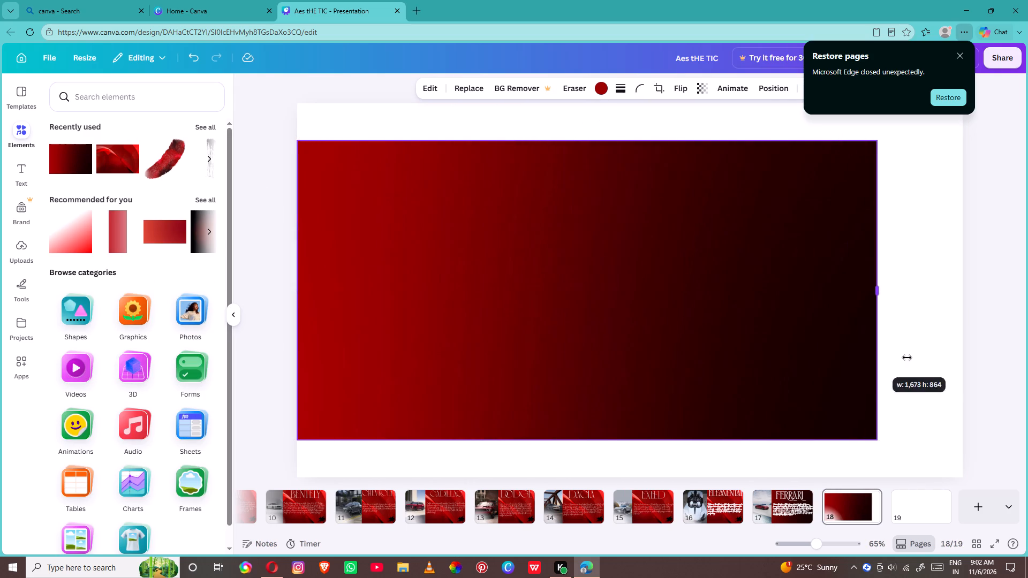
drag(907, 358, 960, 367)
drag(783, 128, 784, 137)
drag(784, 140, 788, 101)
drag(781, 143, 780, 102)
click(780, 102)
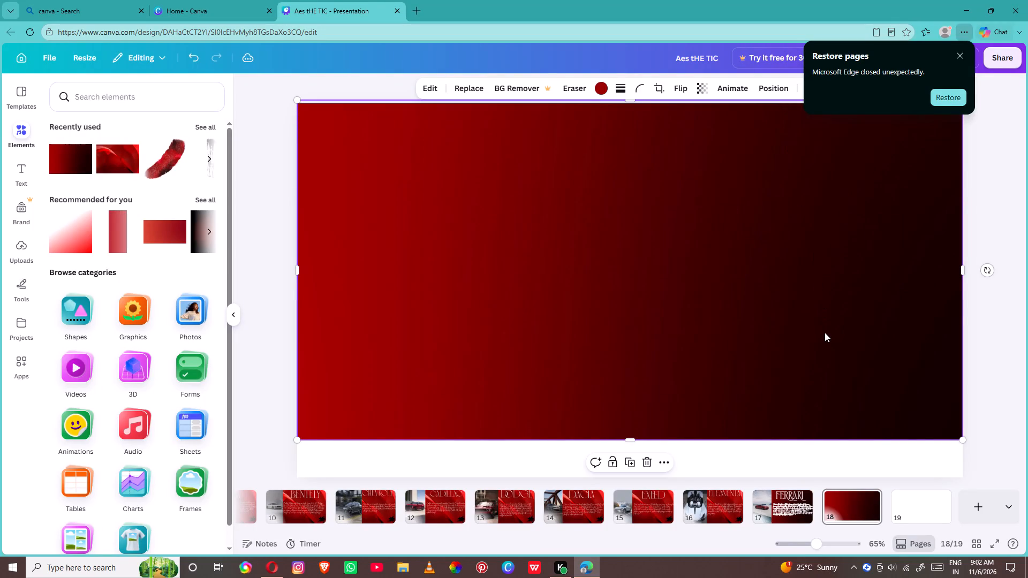
drag(825, 332, 820, 335)
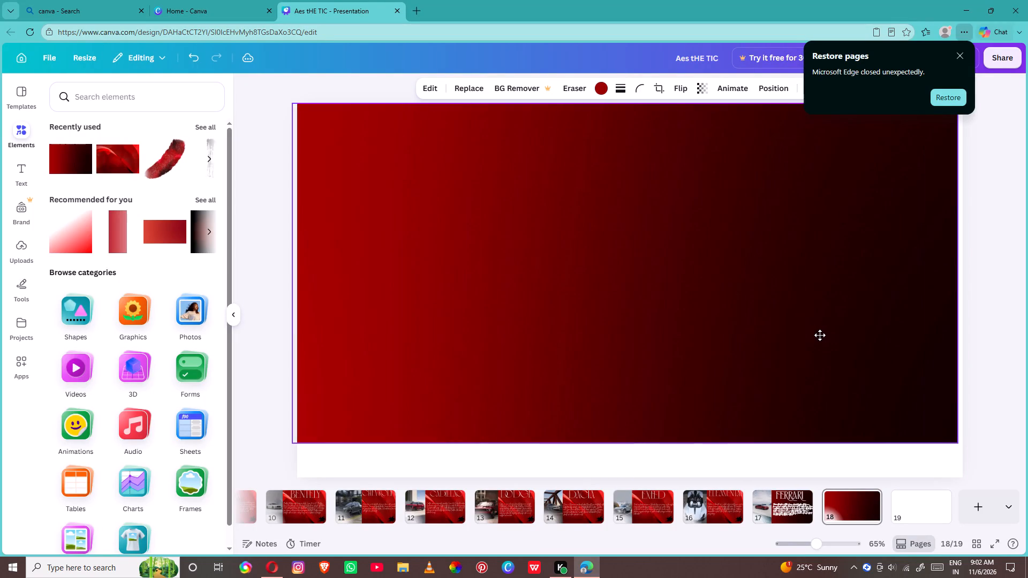
drag(820, 335, 825, 337)
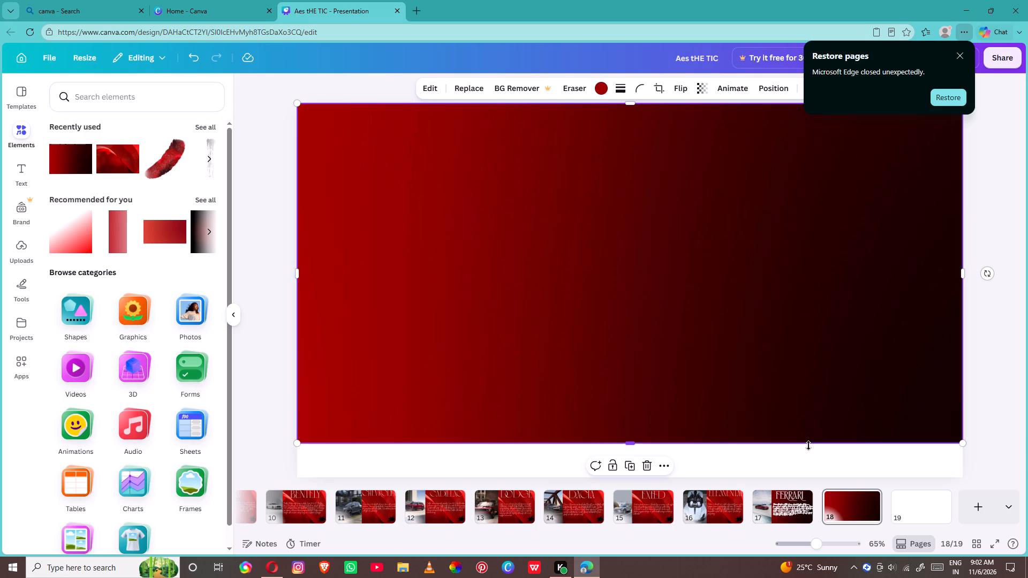
drag(808, 445, 810, 477)
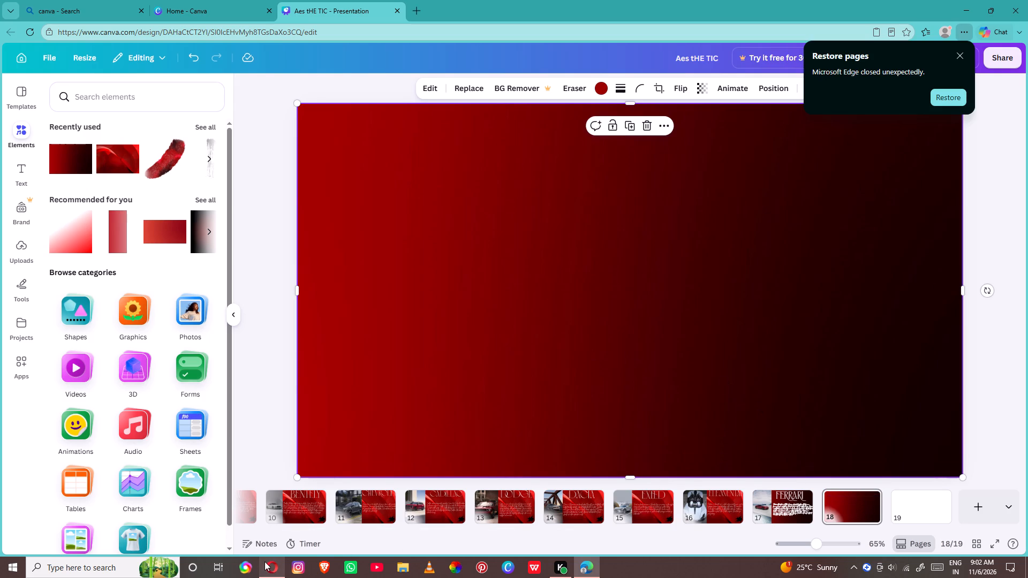
Switch to Opera, check the A-to-Z car brand list, and search Google Images for "ford" in place of the Ferrari search.
click(271, 564)
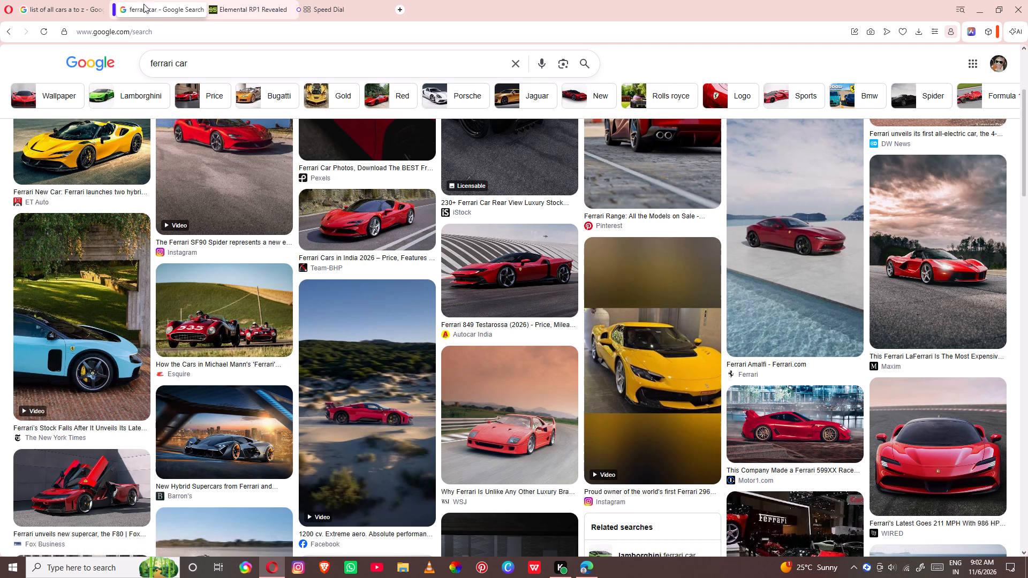
click(91, 9)
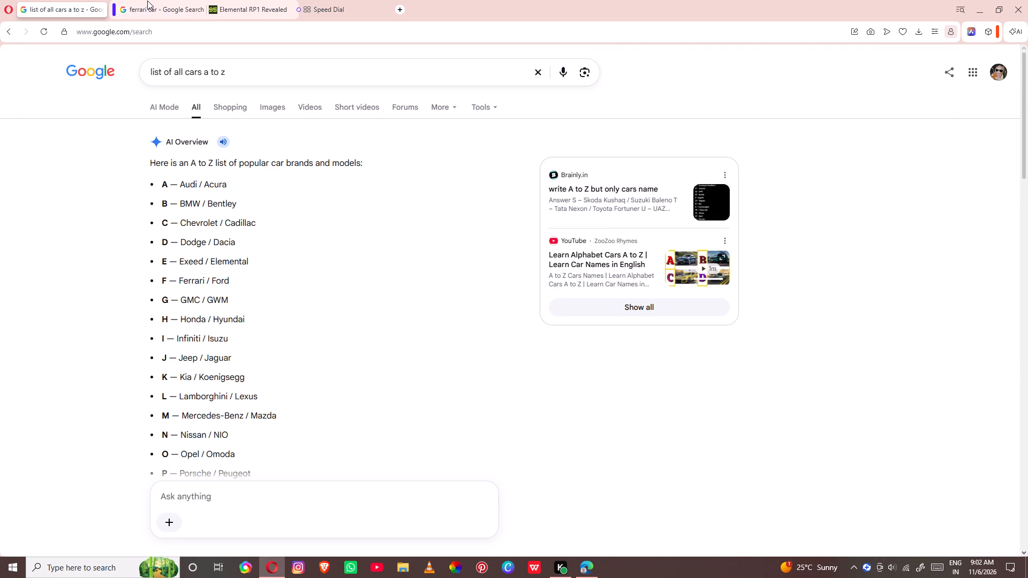
click(193, 8)
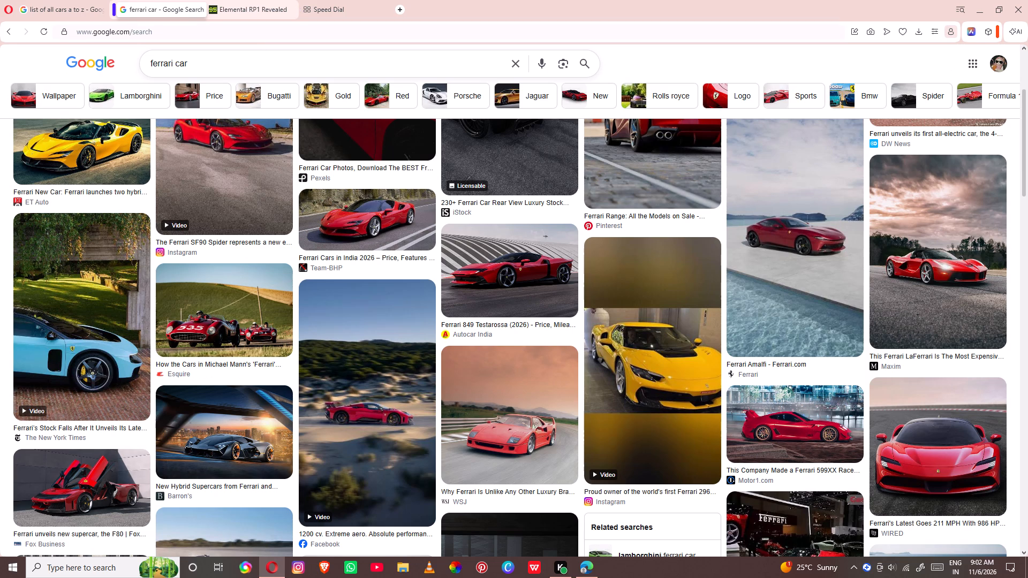
click(330, 63)
key(BackSpace)
key(BackSpace)
key(BackSpace)
key(BackSpace)
key(BackSpace)
key(BackSpace)
key(BackSpace)
key(BackSpace)
key(BackSpace)
key(BackSpace)
key(BackSpace)
key(BackSpace)
key(BackSpace)
key(BackSpace)
key(BackSpace)
key(BackSpace)
key(BackSpace)
key(BackSpace)
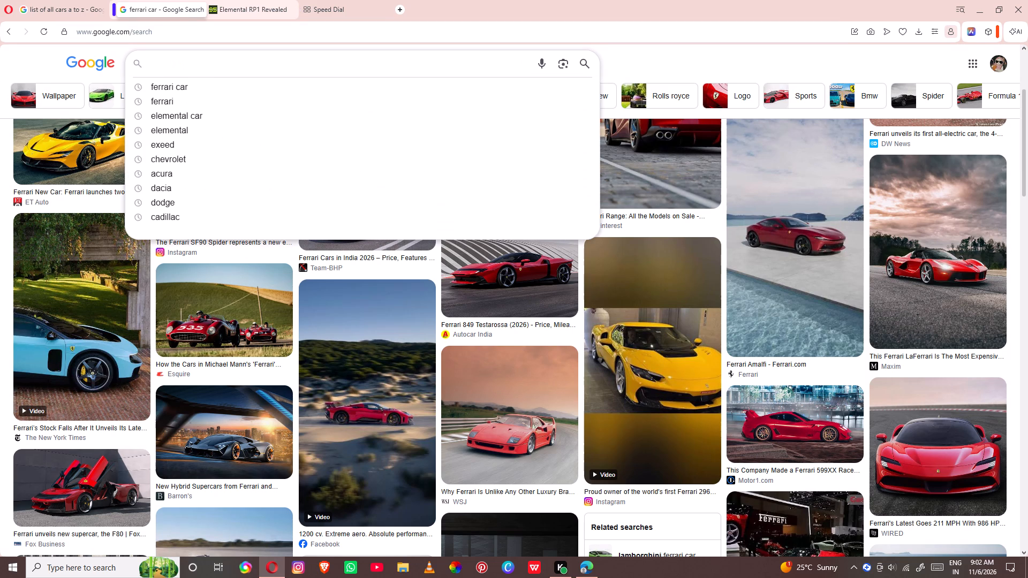
key(f)
text(ord)
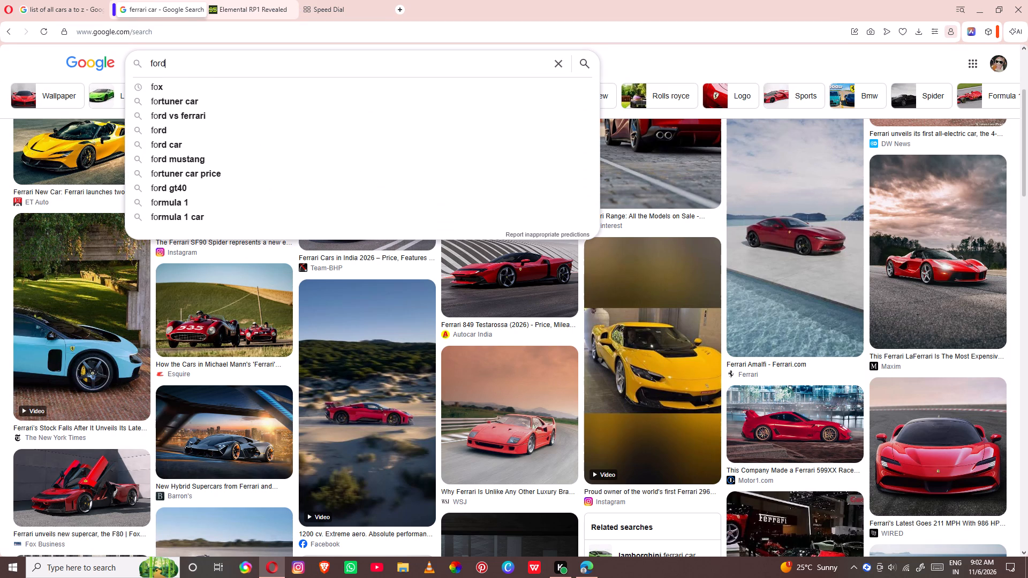
key(Return)
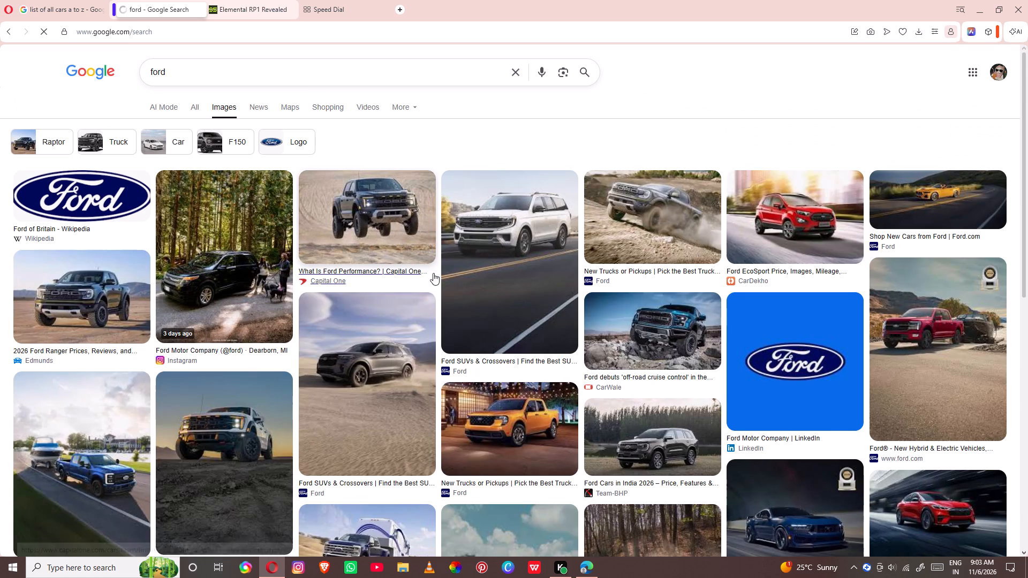
Browse the Ford image results and copy the photo of the dark Ford SUV on a dusty forest track.
scroll(433, 279, down, 1)
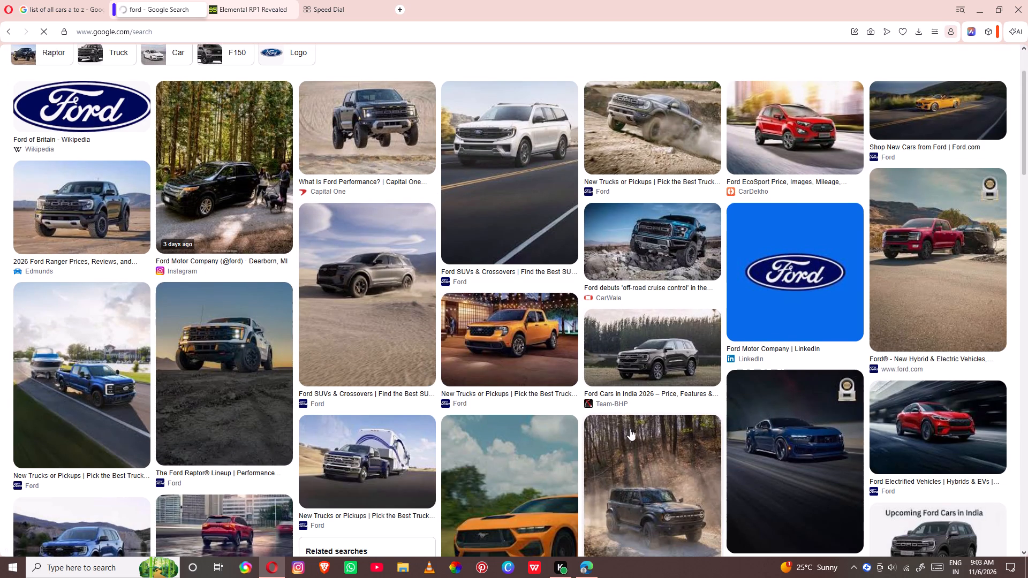
scroll(629, 430, down, 3)
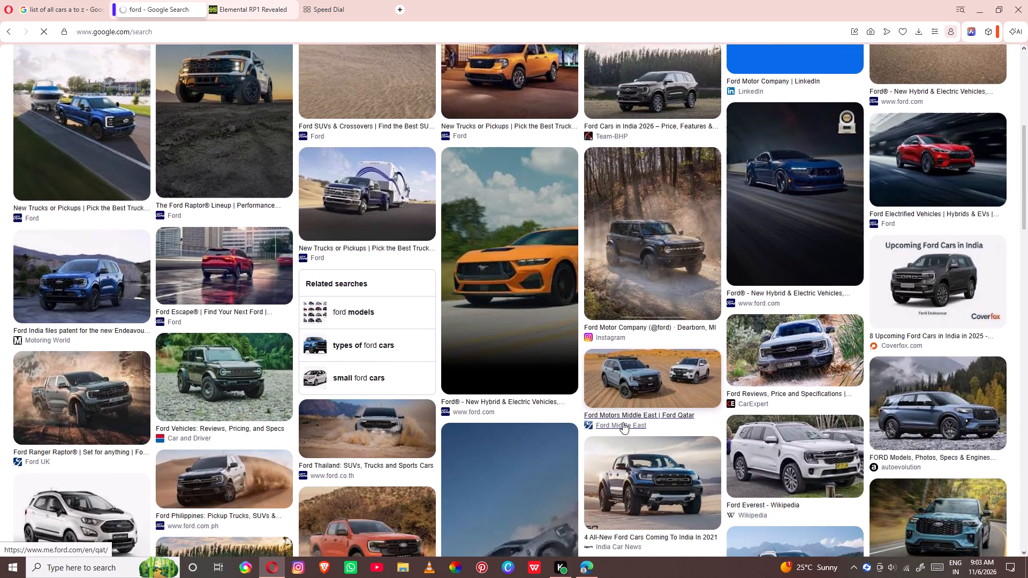
scroll(619, 414, up, 4)
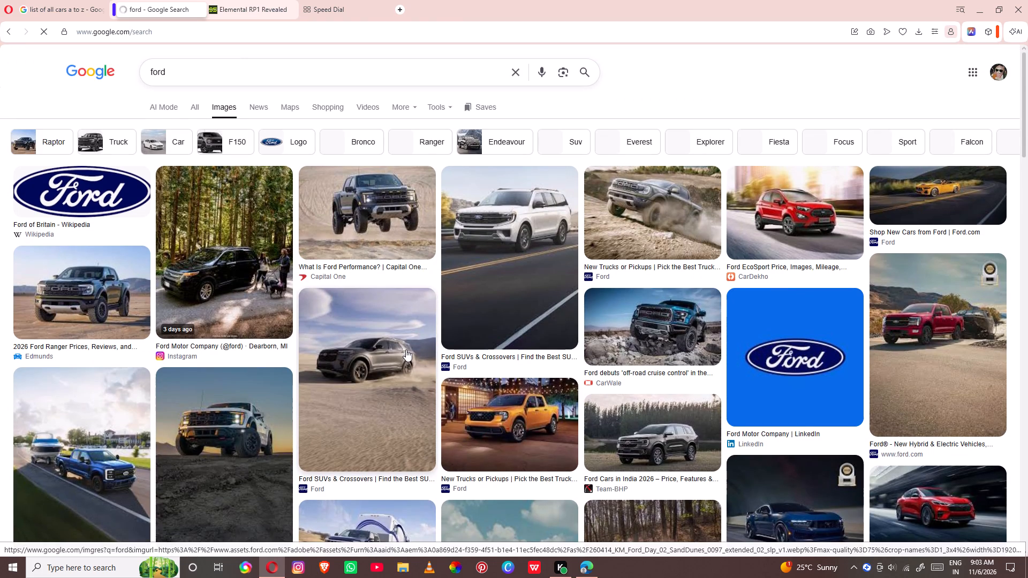
scroll(420, 353, down, 4)
scroll(632, 333, down, 2)
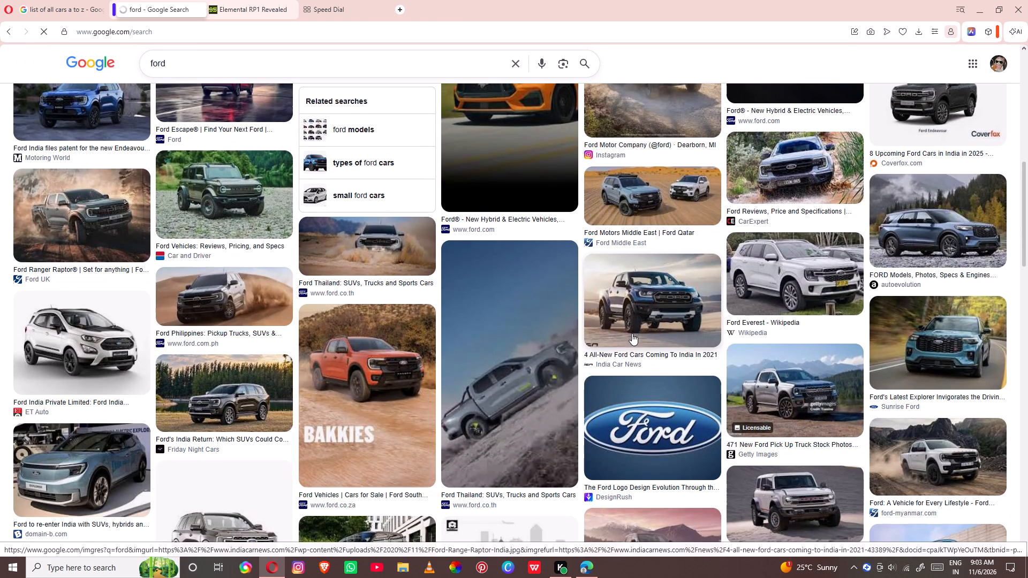
scroll(389, 339, down, 5)
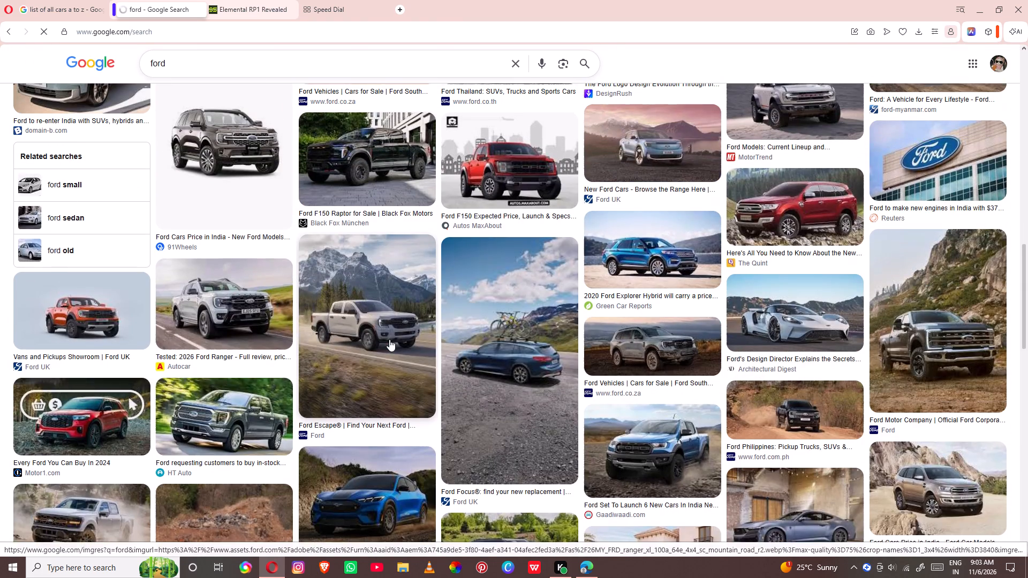
scroll(419, 337, up, 5)
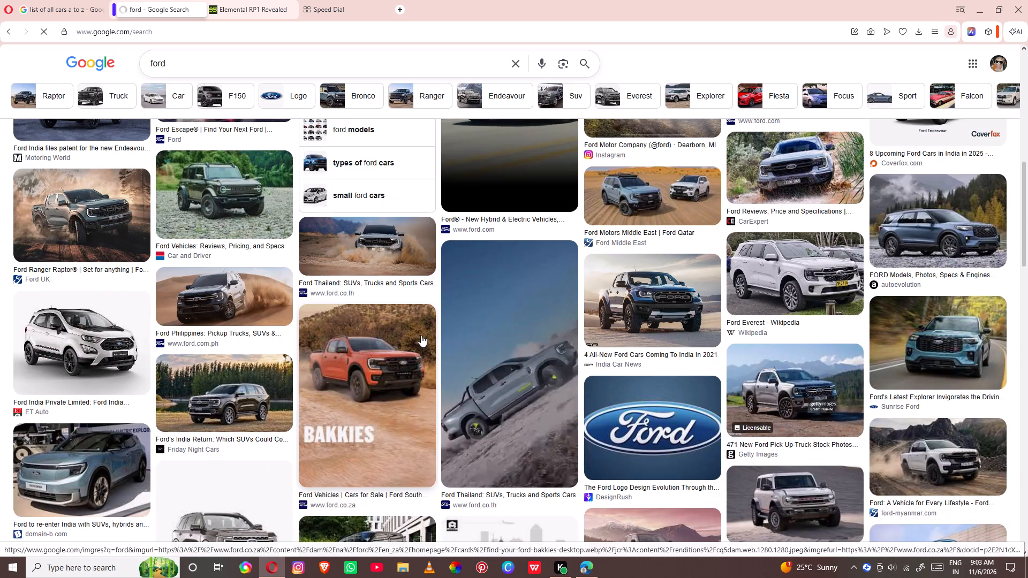
scroll(421, 331, up, 4)
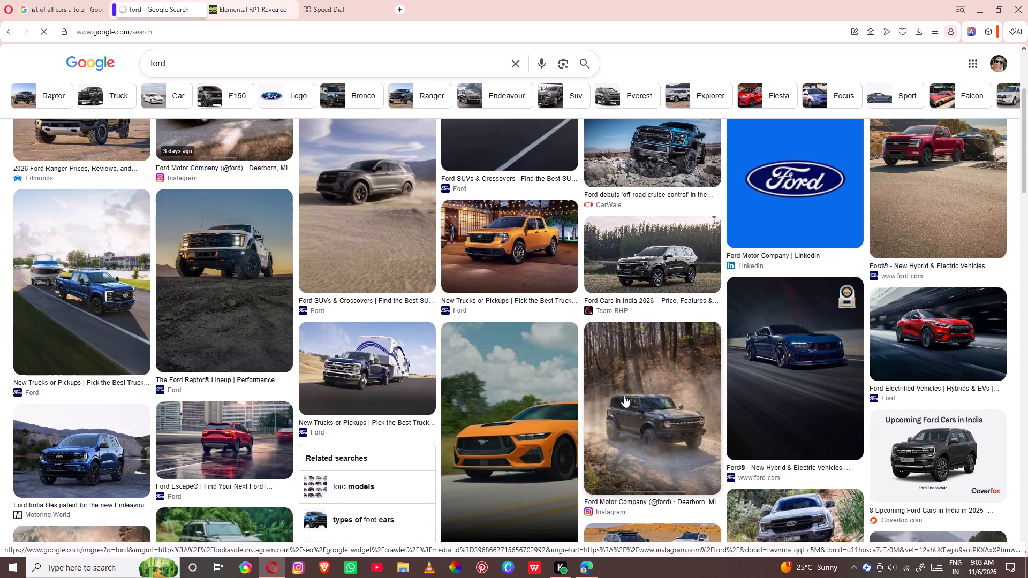
right_click(656, 406)
click(670, 255)
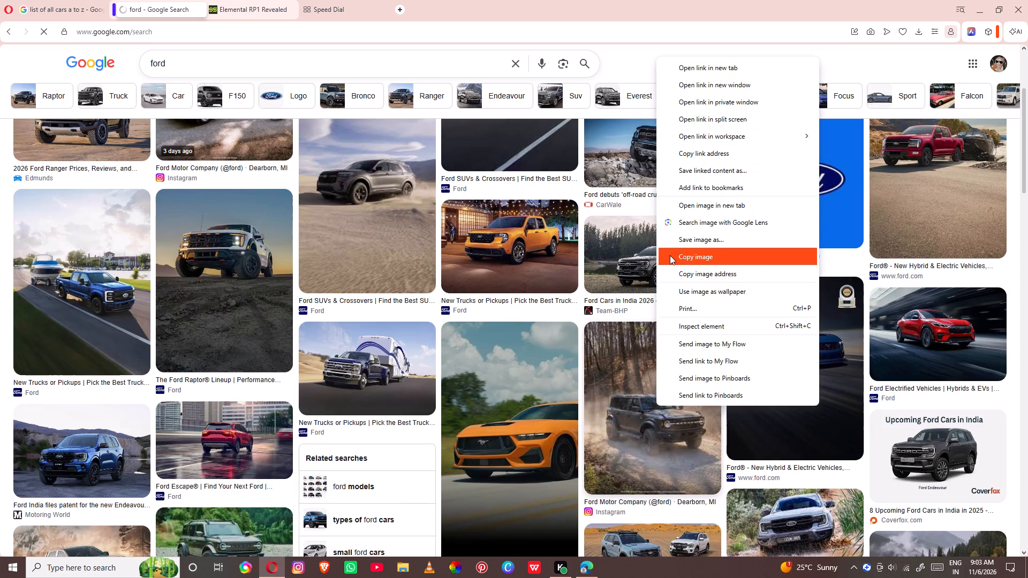
Back in Canva in Edge, paste the Ford photo at page 18's top-left corner and enlarge it to about 865 × 1080.
click(583, 575)
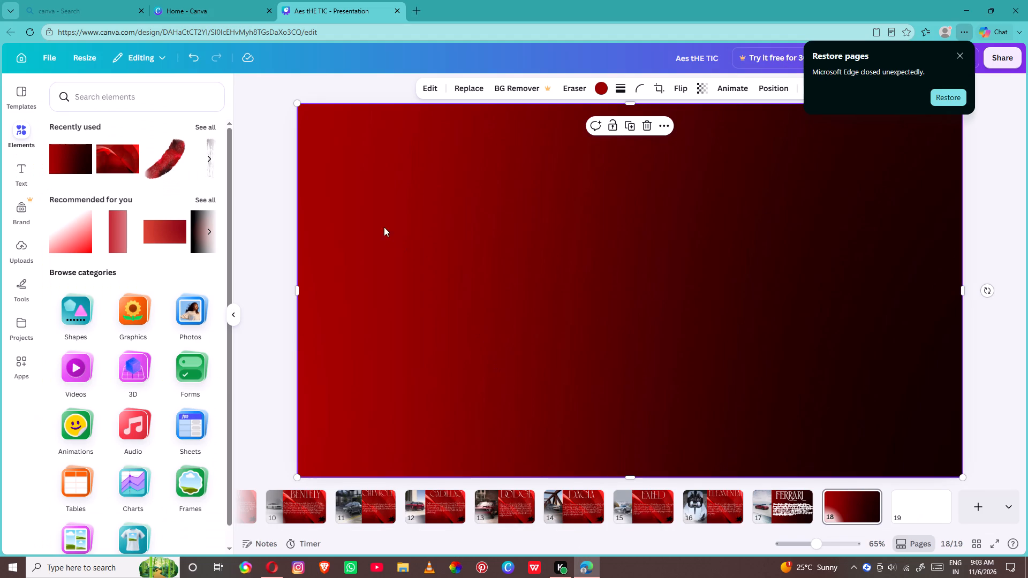
right_click(351, 200)
click(387, 251)
drag(575, 276, 305, 185)
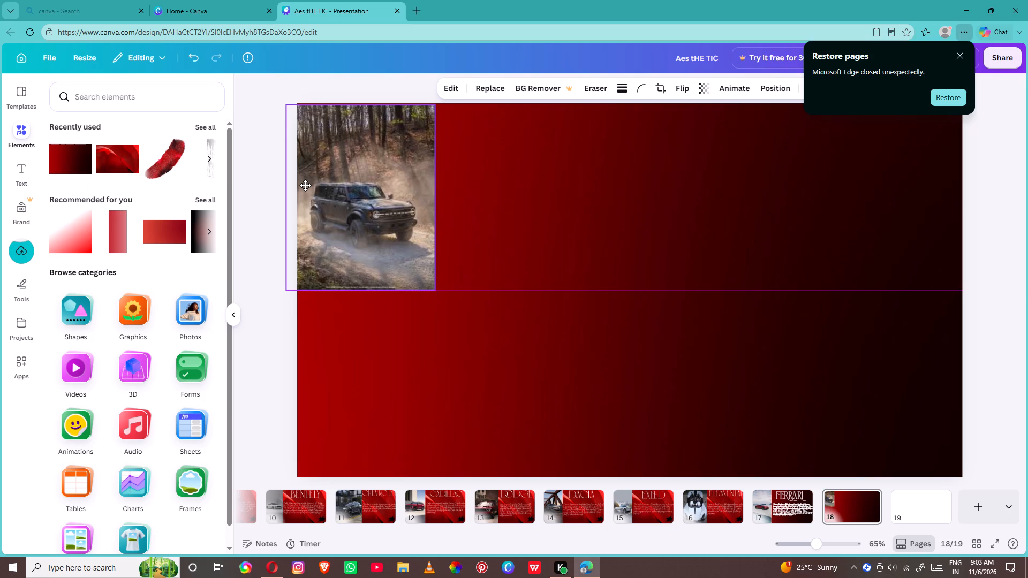
drag(305, 185, 318, 179)
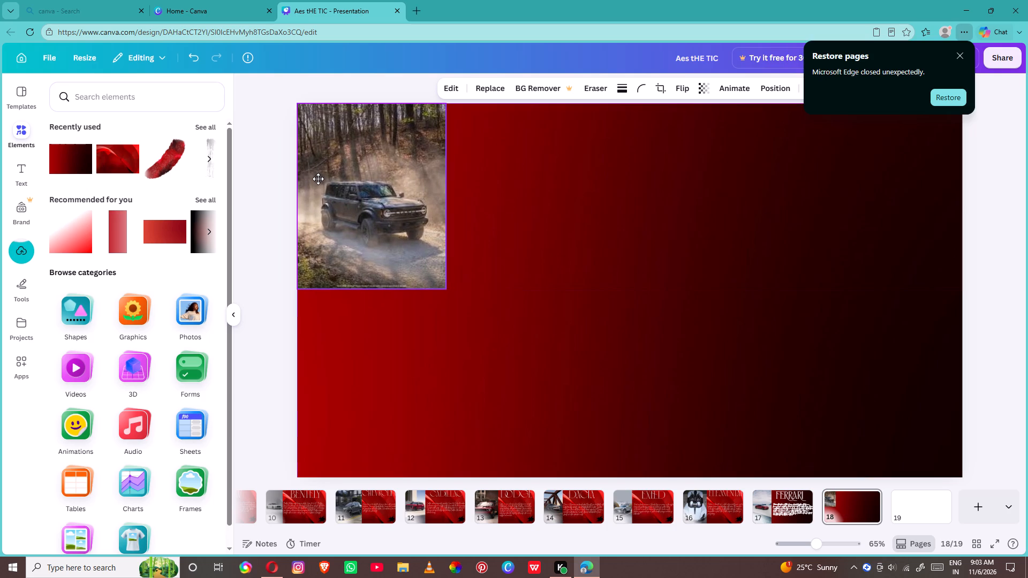
drag(318, 179, 317, 179)
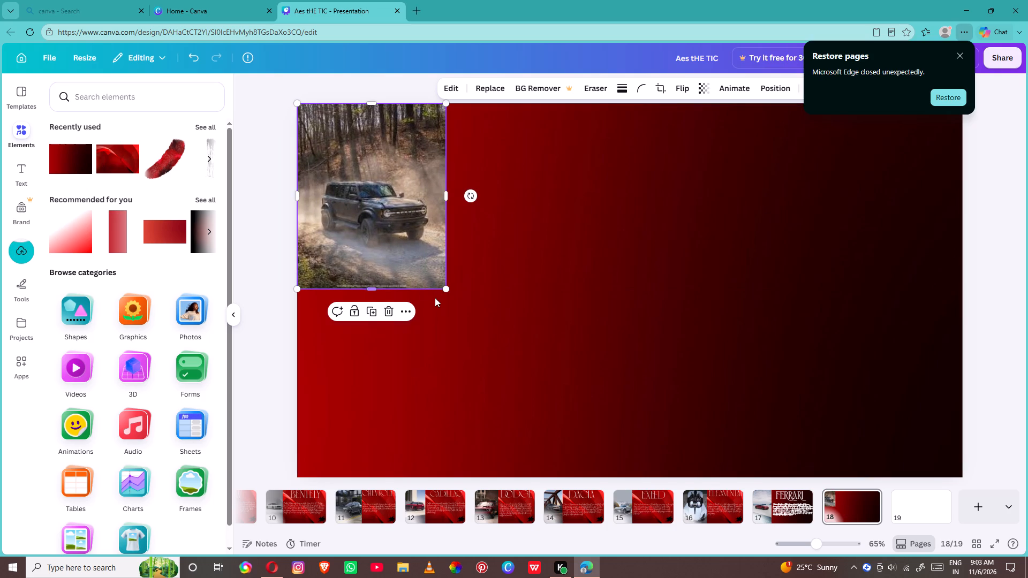
drag(447, 290, 462, 511)
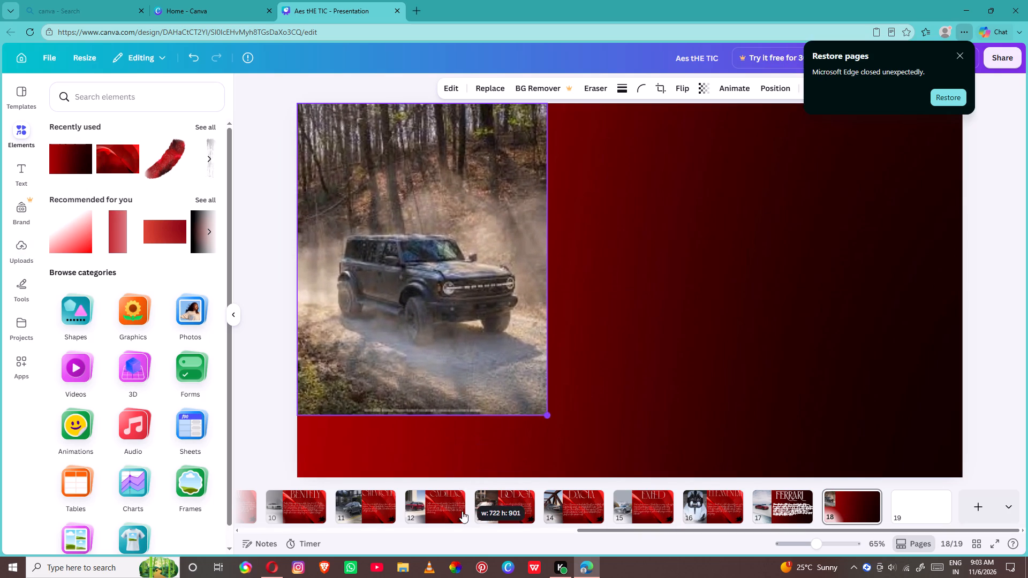
drag(462, 511, 474, 575)
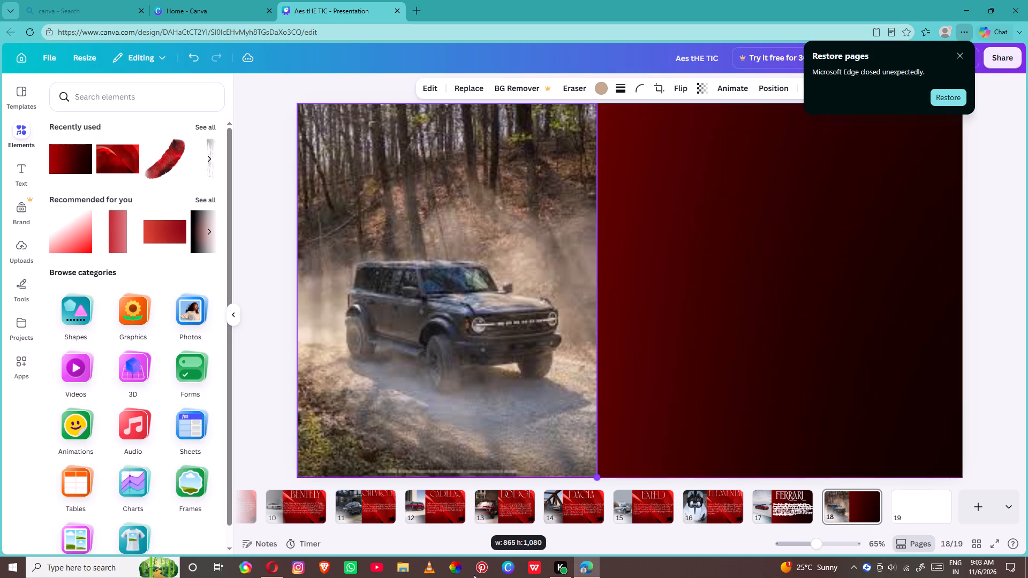
drag(474, 575, 474, 574)
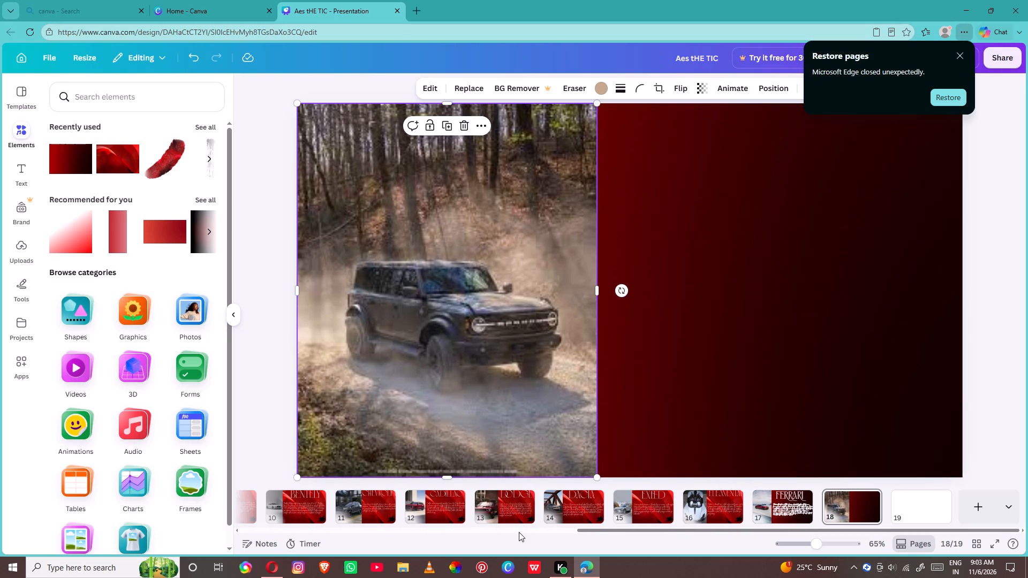
Crop the Ford photo slightly on both sides and align it flush with the left edge of page 18.
drag(595, 455, 595, 454)
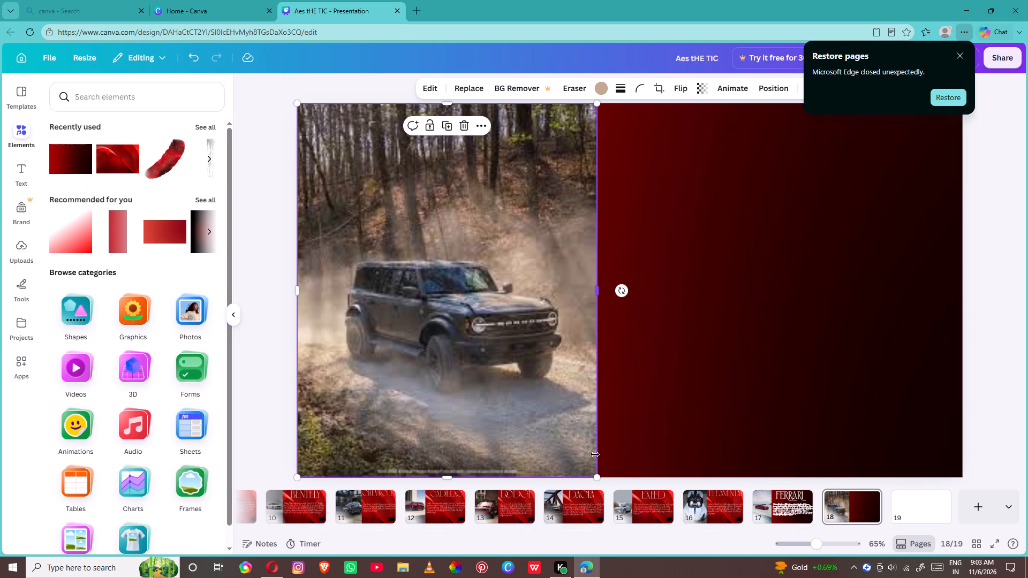
drag(595, 454, 564, 453)
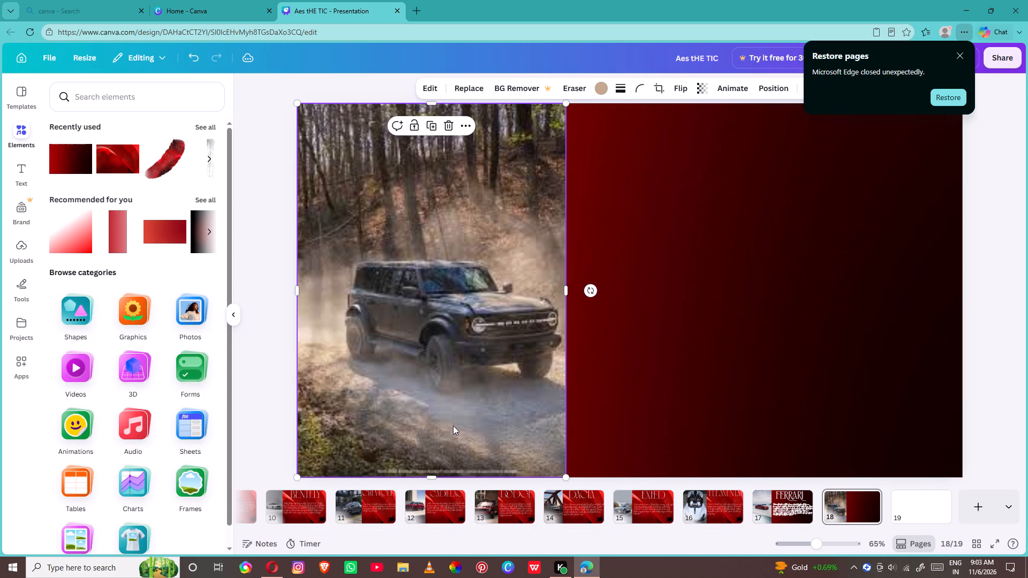
drag(297, 404, 307, 407)
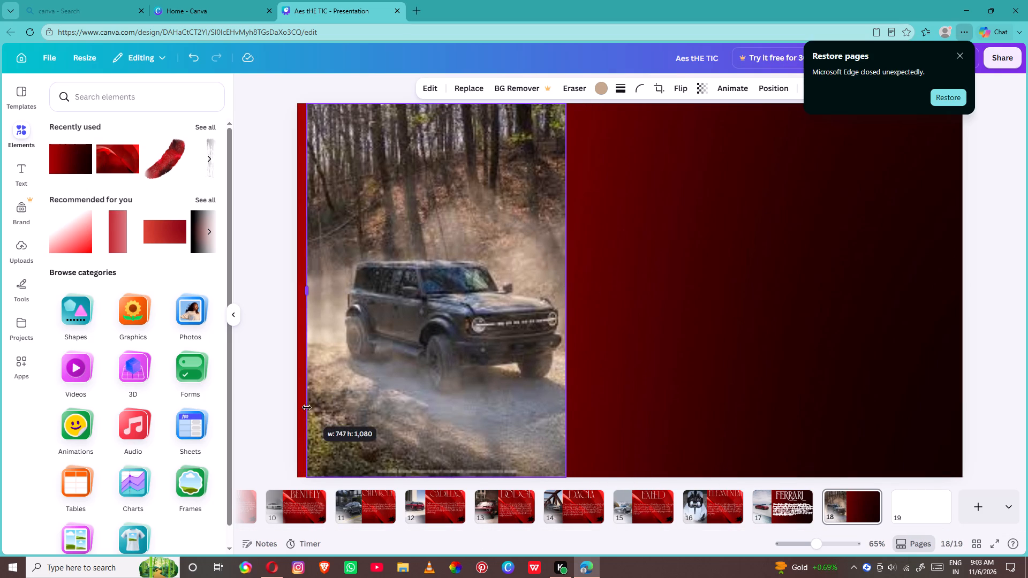
drag(307, 407, 313, 412)
click(313, 412)
drag(335, 401, 324, 400)
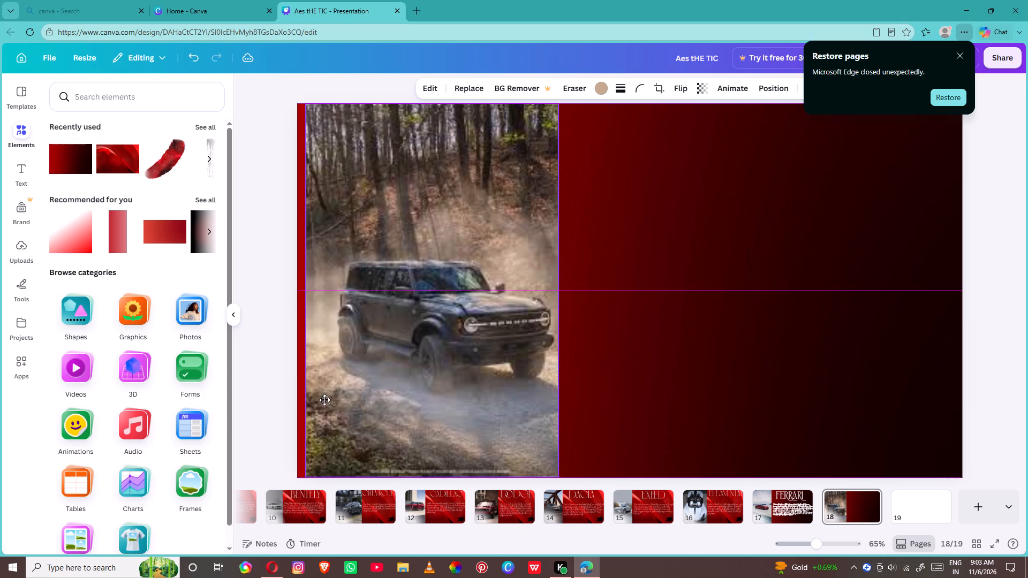
drag(324, 400, 318, 400)
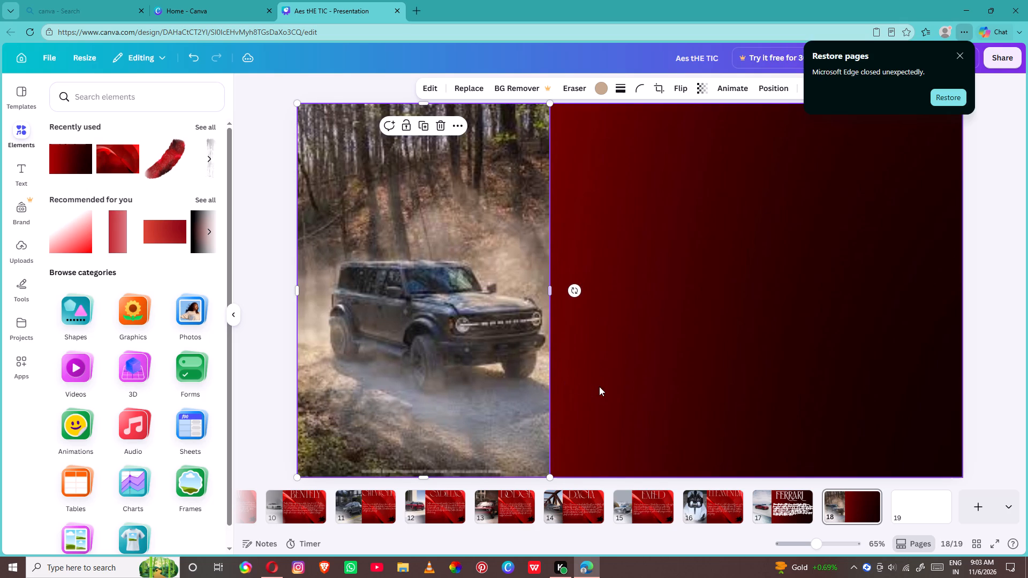
click(603, 399)
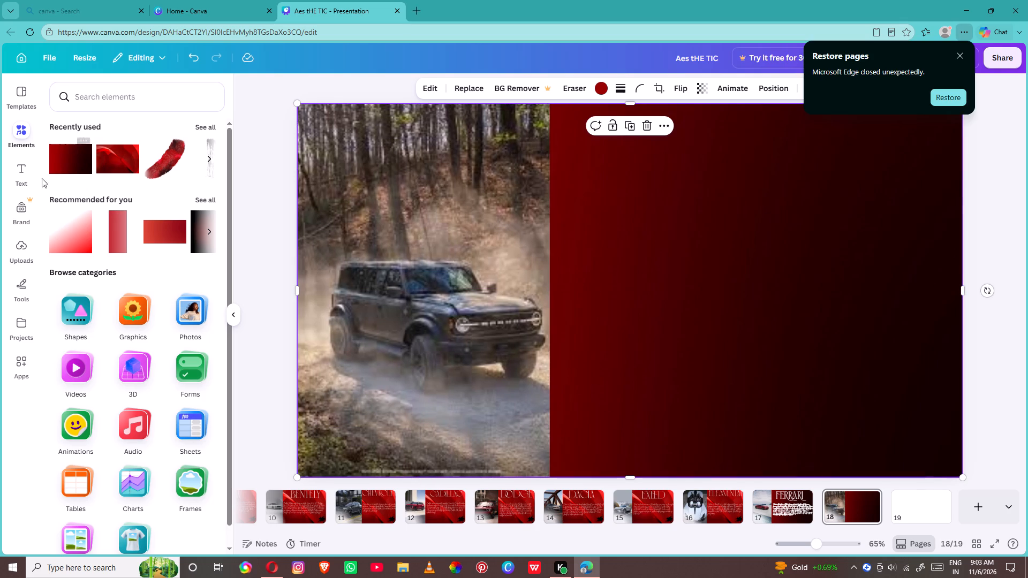
Add the recently used "AES THE TIC" text style to page 18 and replace its wording with "FORD".
click(31, 182)
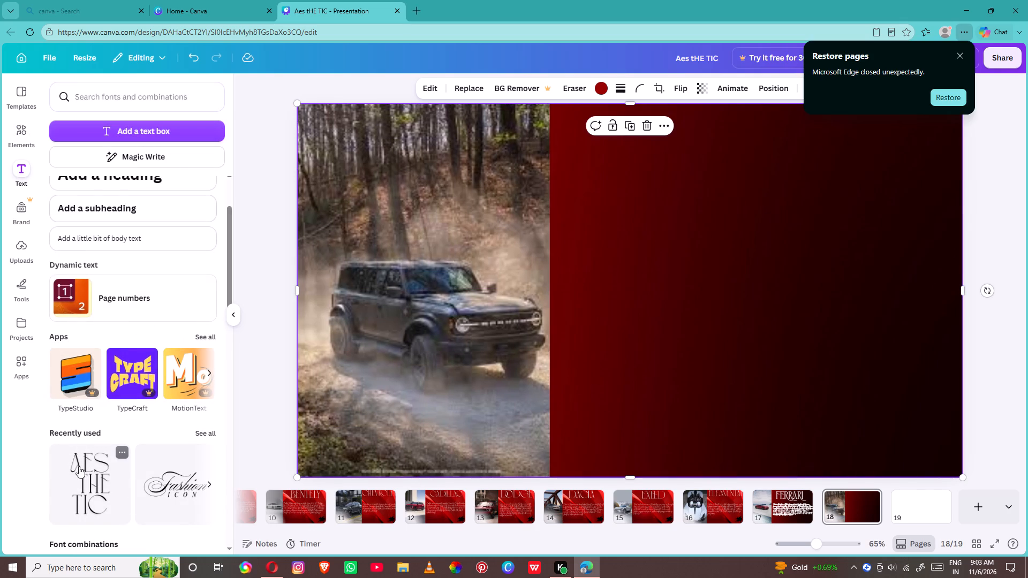
click(79, 470)
click(613, 287)
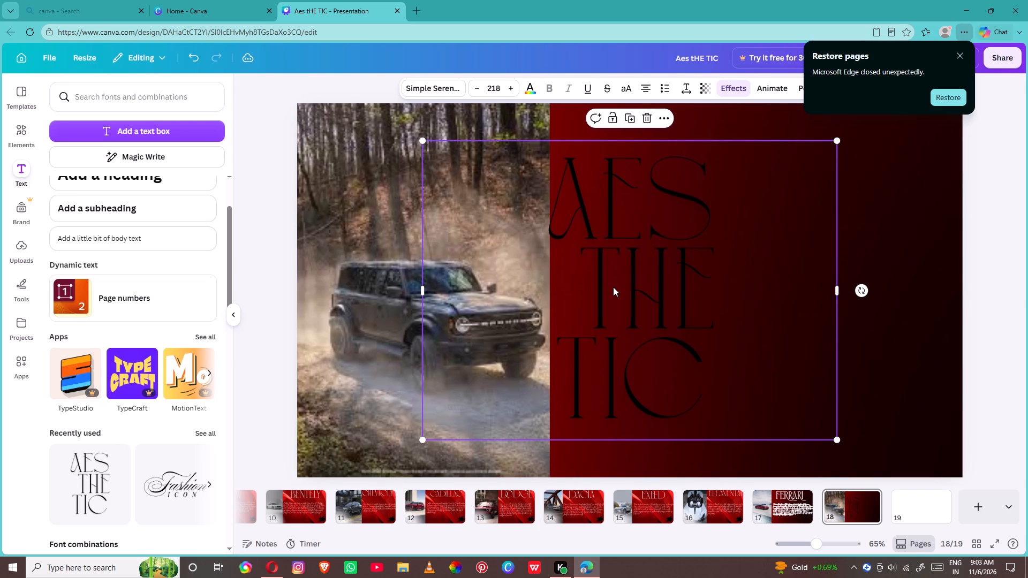
key(BackSpace)
key(f)
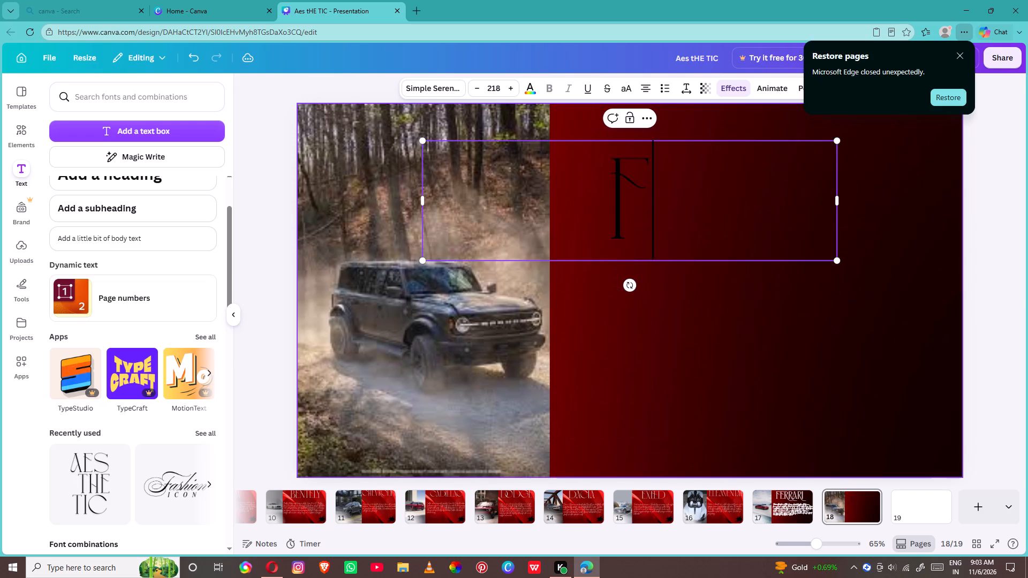
key(o)
key(r)
key(d)
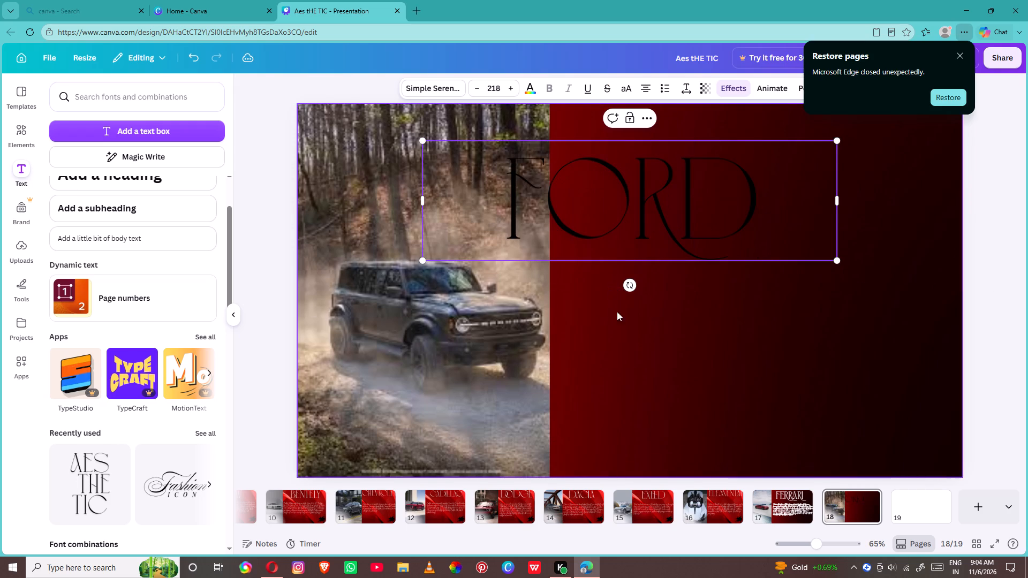
drag(692, 249, 732, 236)
click(693, 336)
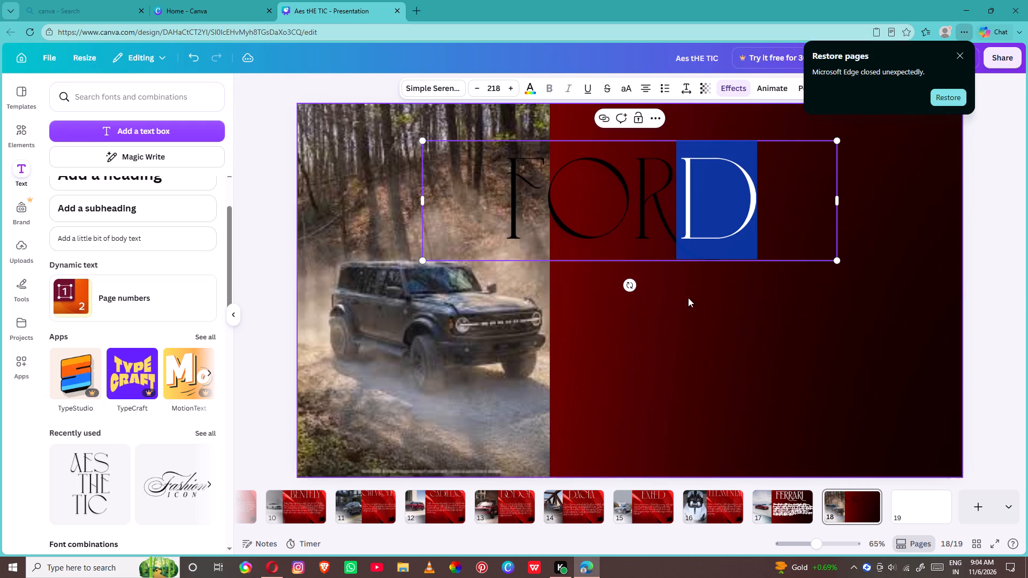
drag(692, 252, 784, 208)
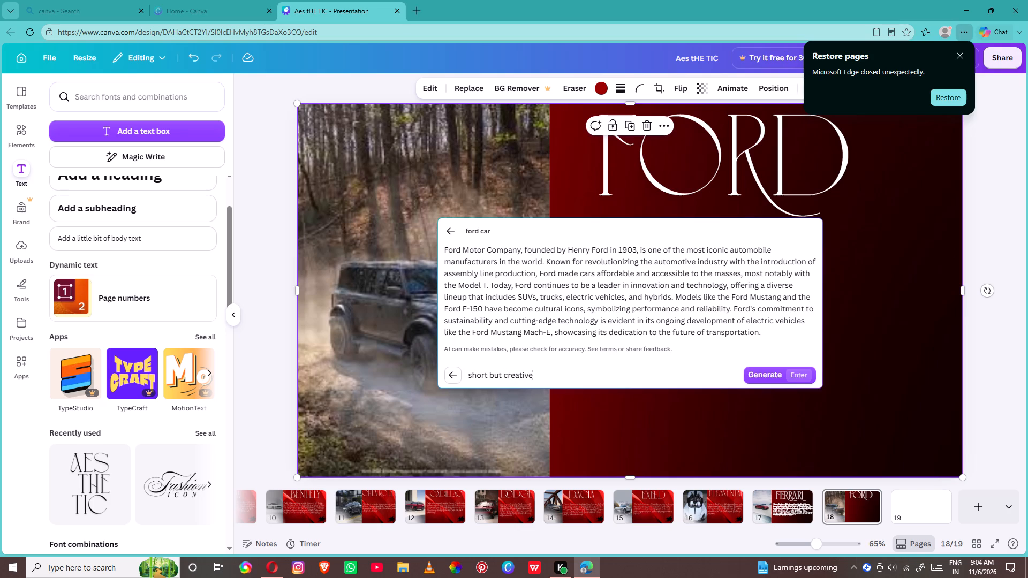
key(Return)
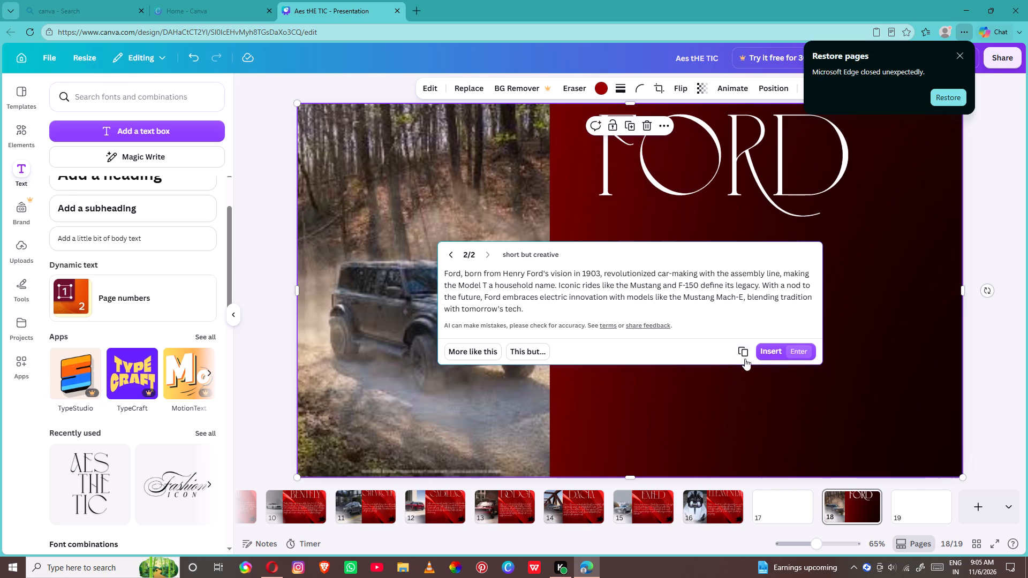
click(778, 357)
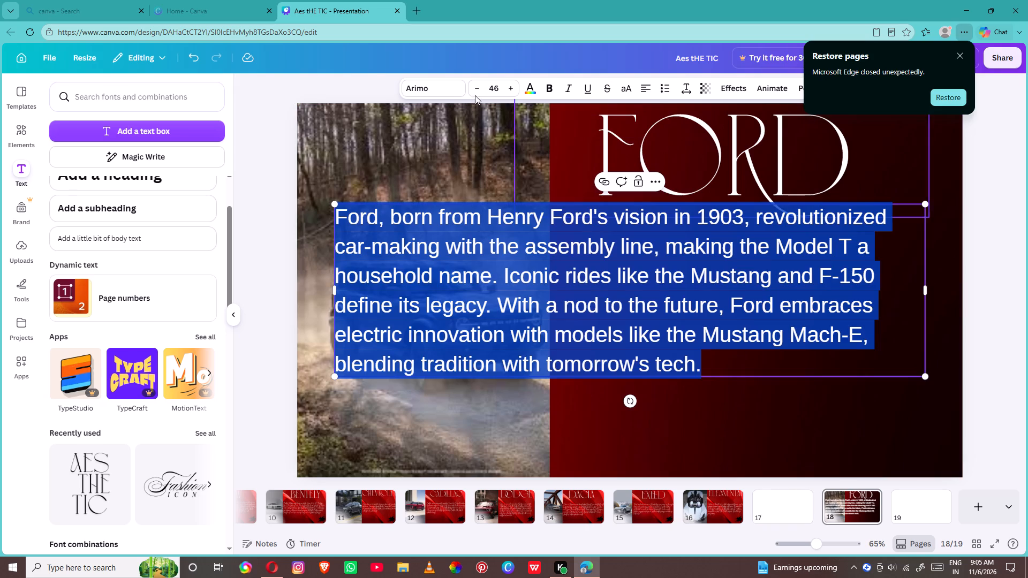
Set the Ford description's font to Brittany.
click(451, 87)
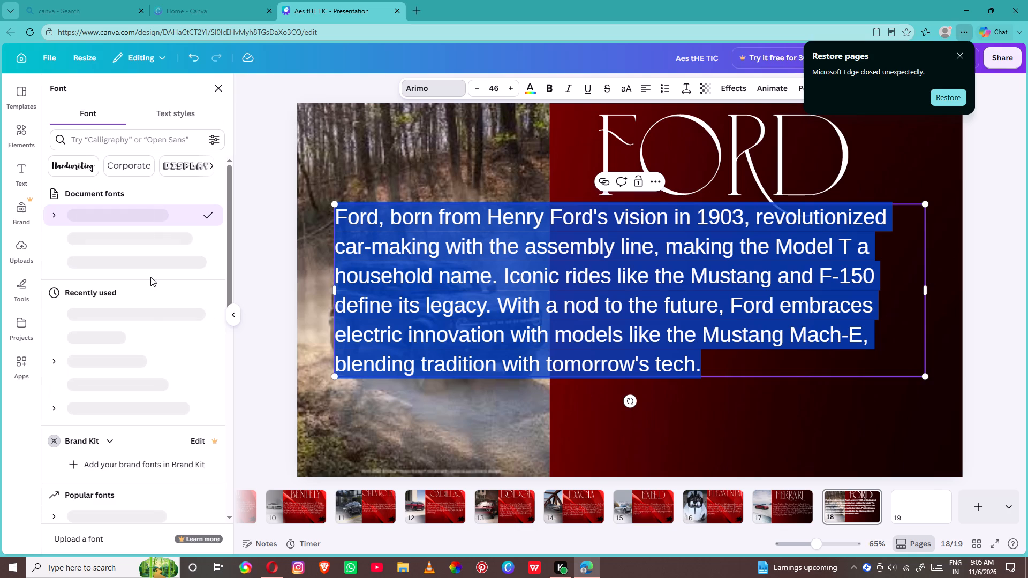
click(154, 248)
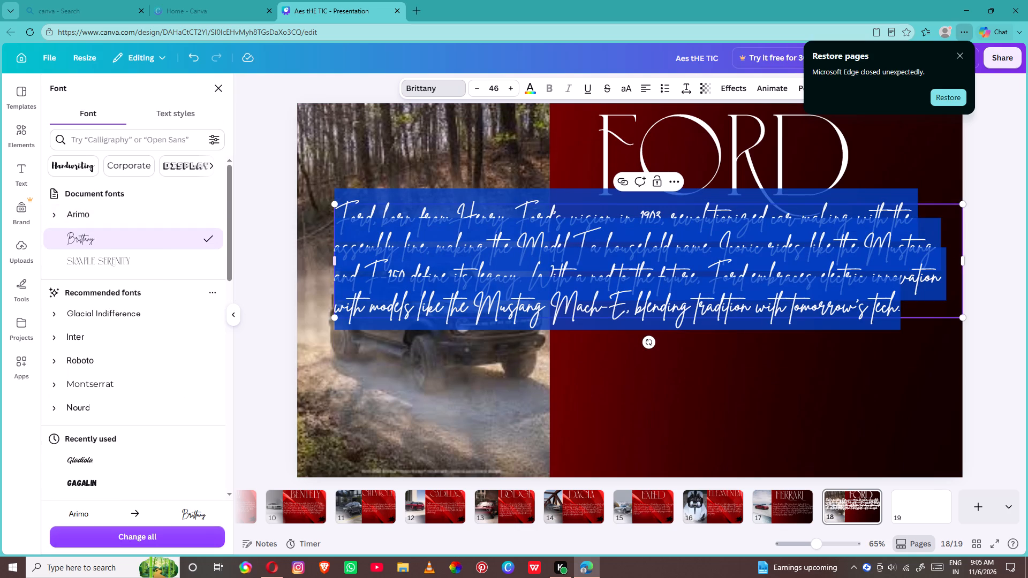
Scale the Ford description down to fit the gradient area beside the photo and set its font size to 39.6.
drag(335, 205, 531, 314)
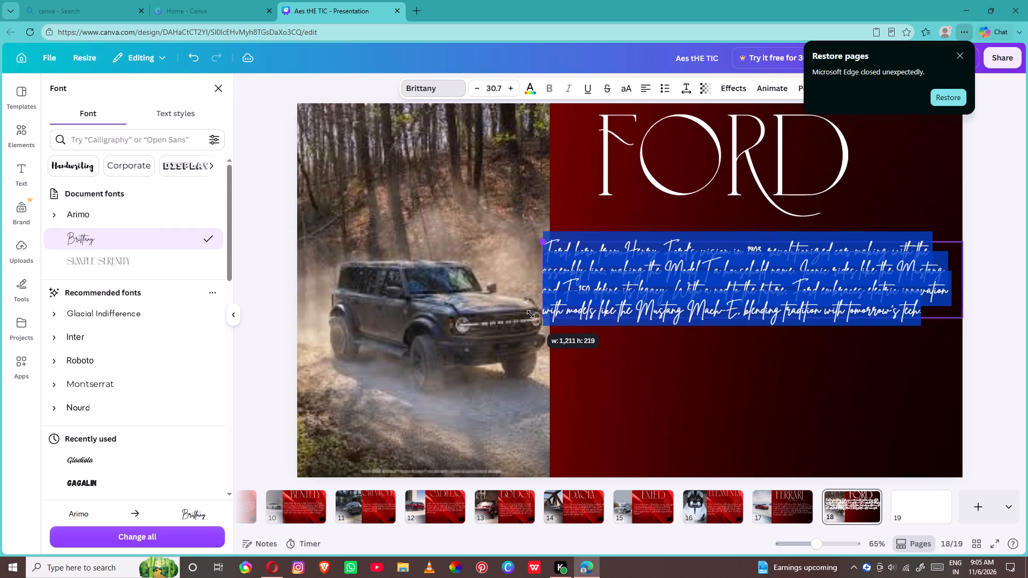
drag(531, 314, 546, 320)
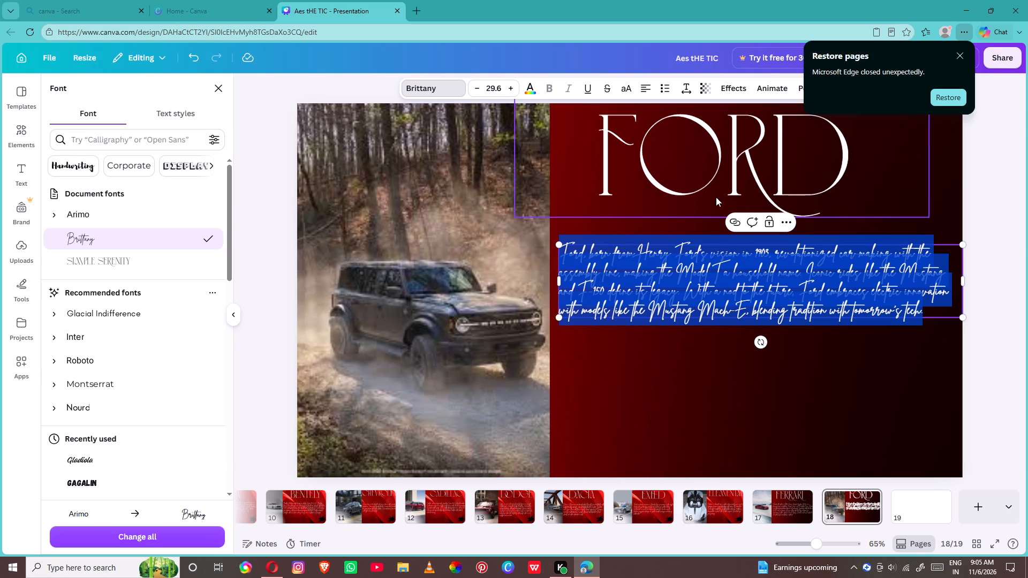
triple_click(511, 90)
triple_click(511, 90)
triple_click(511, 90)
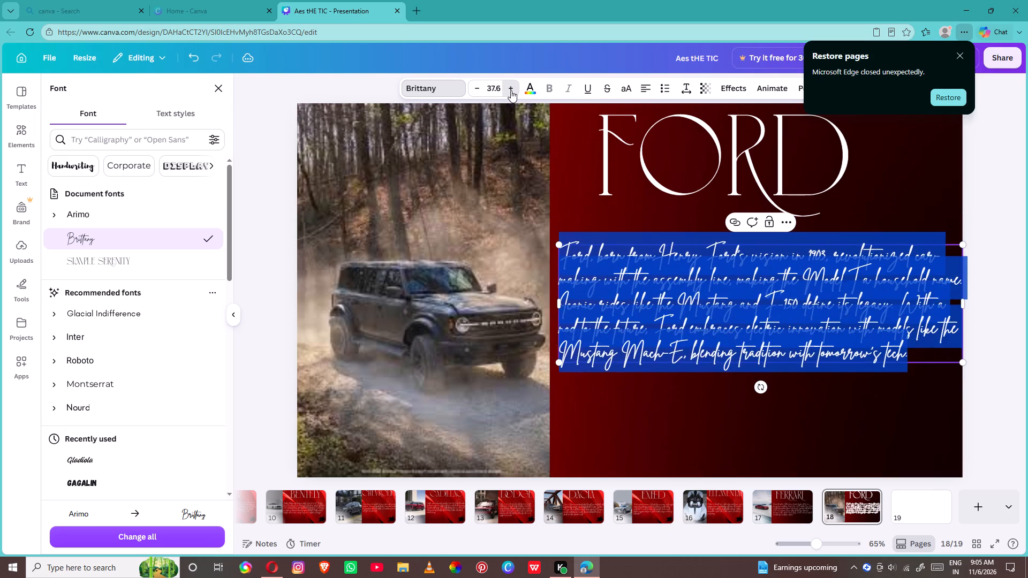
click(511, 90)
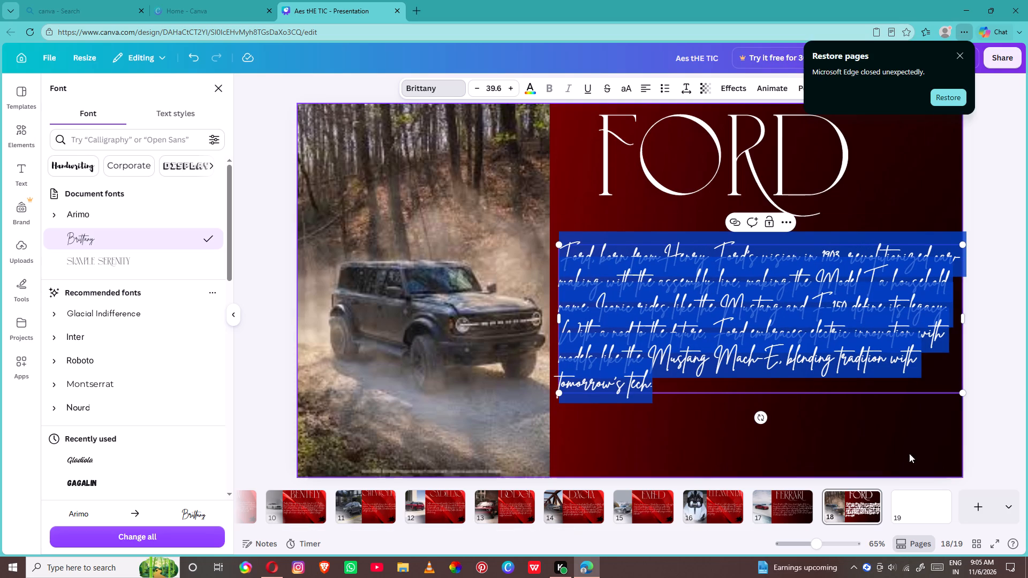
On blank page 19, add the recently used red-to-black gradient and stretch it on all four sides to fill the page.
click(889, 501)
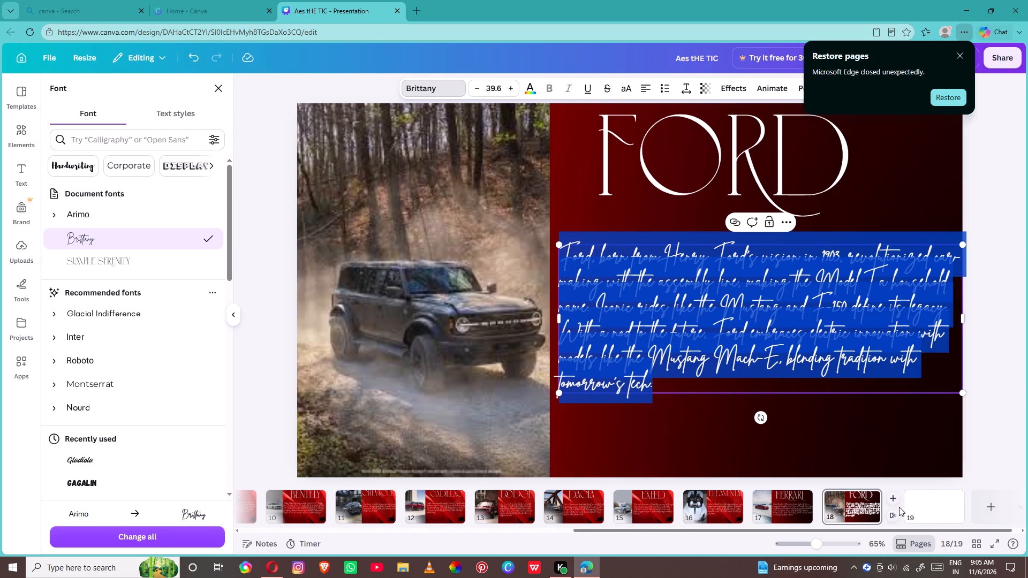
click(941, 504)
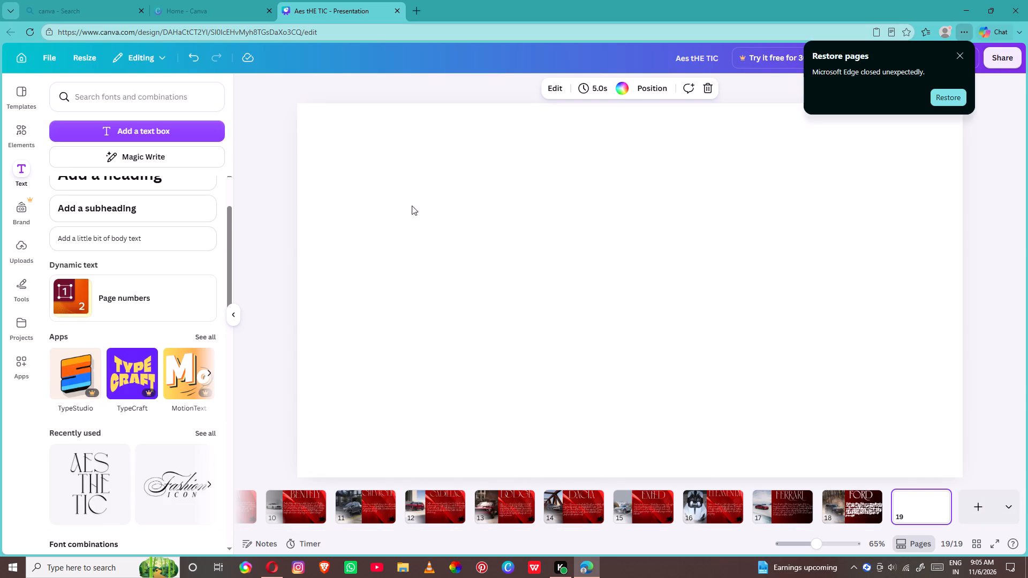
click(26, 139)
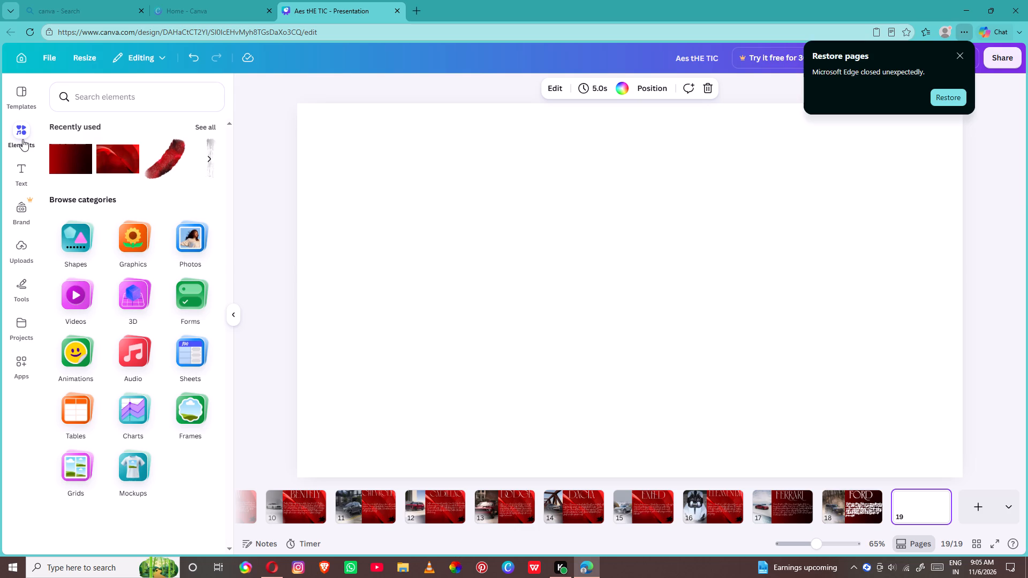
click(77, 156)
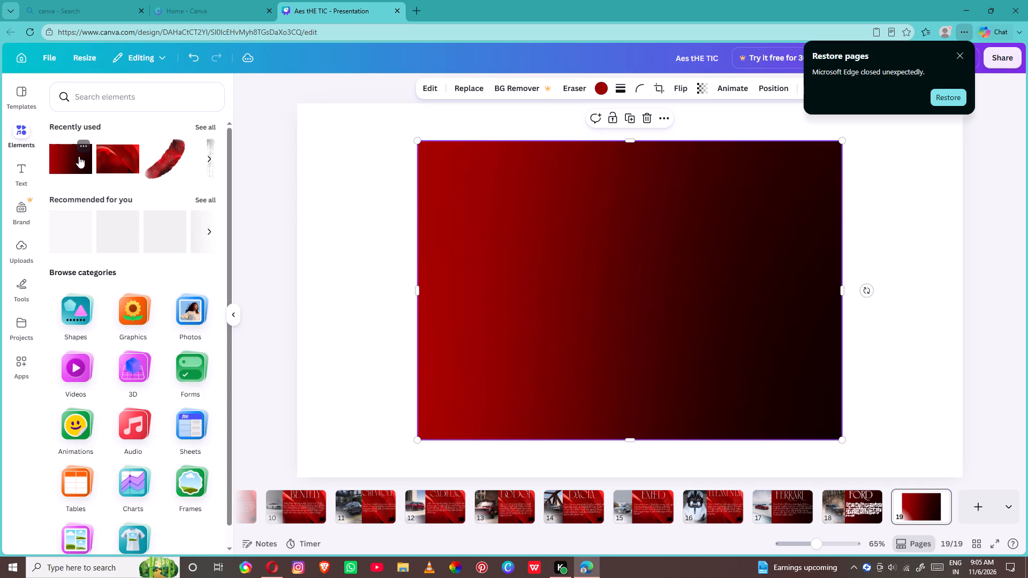
drag(418, 233, 417, 233)
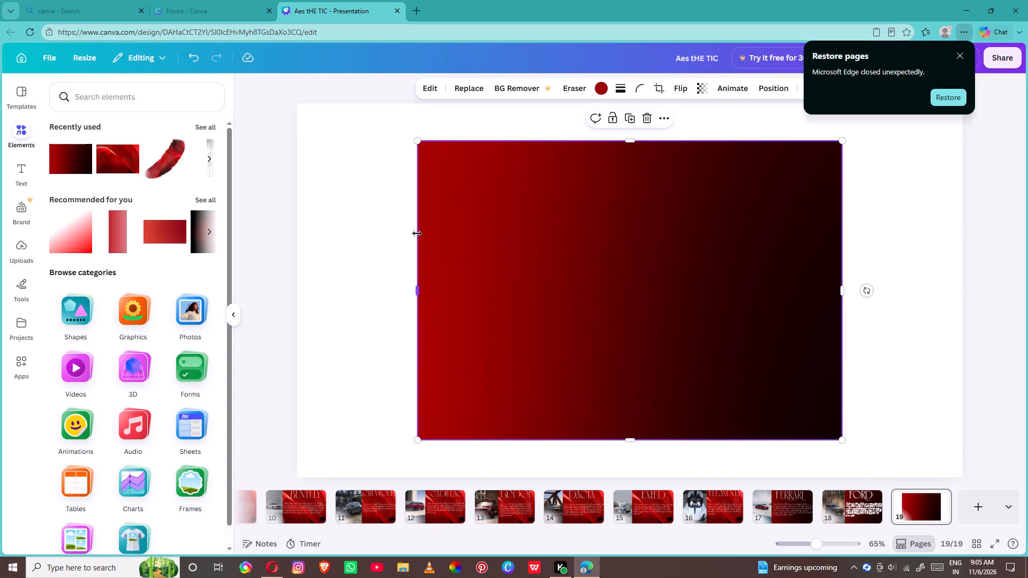
drag(417, 233, 295, 244)
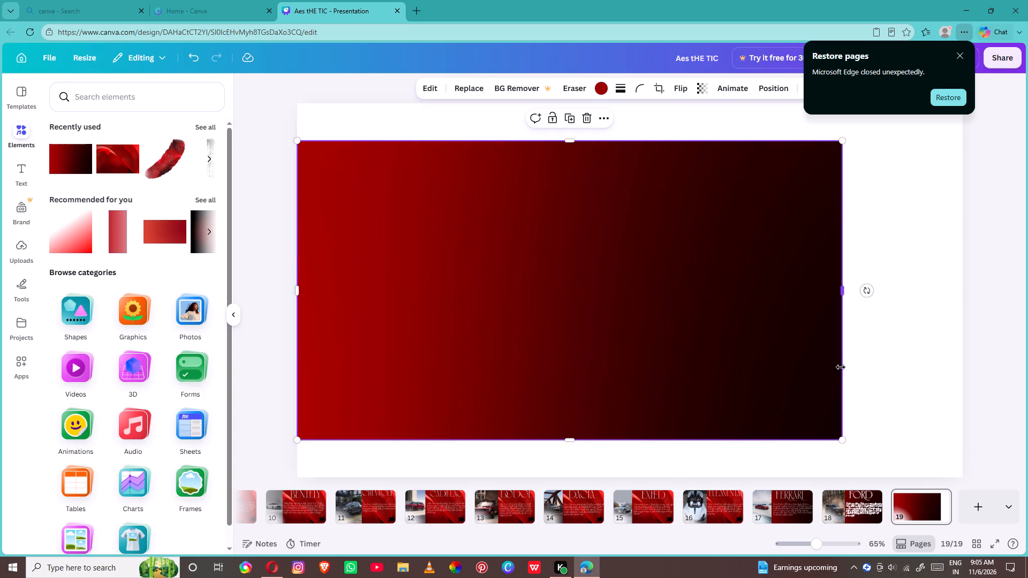
drag(841, 367, 955, 395)
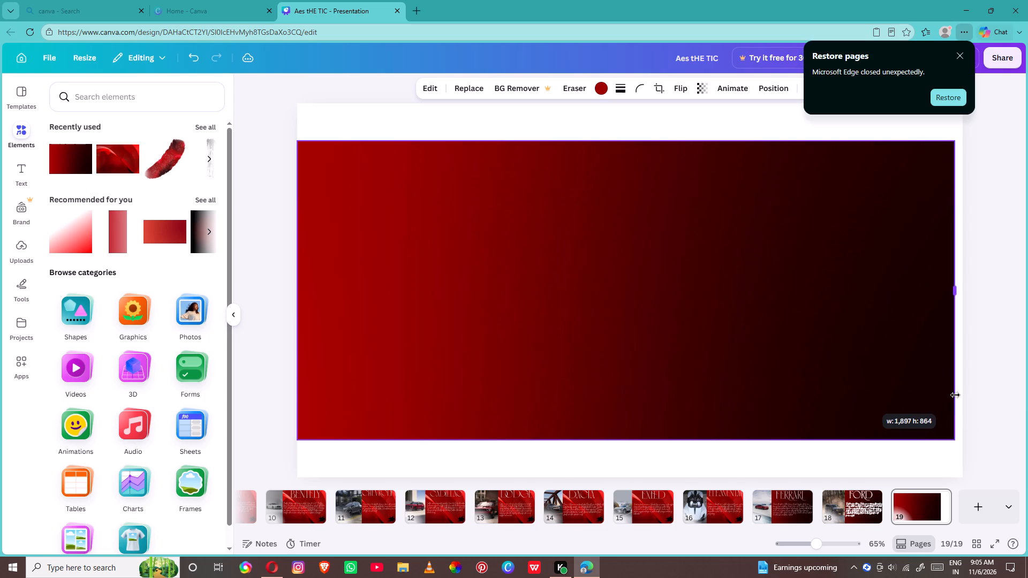
drag(955, 395, 960, 396)
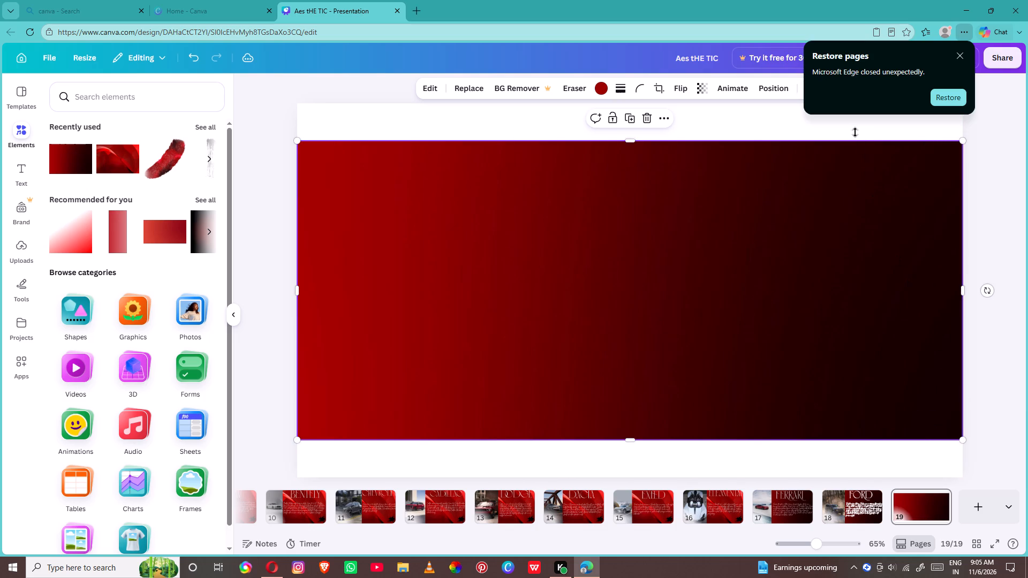
click(854, 146)
click(854, 141)
drag(854, 141, 860, 105)
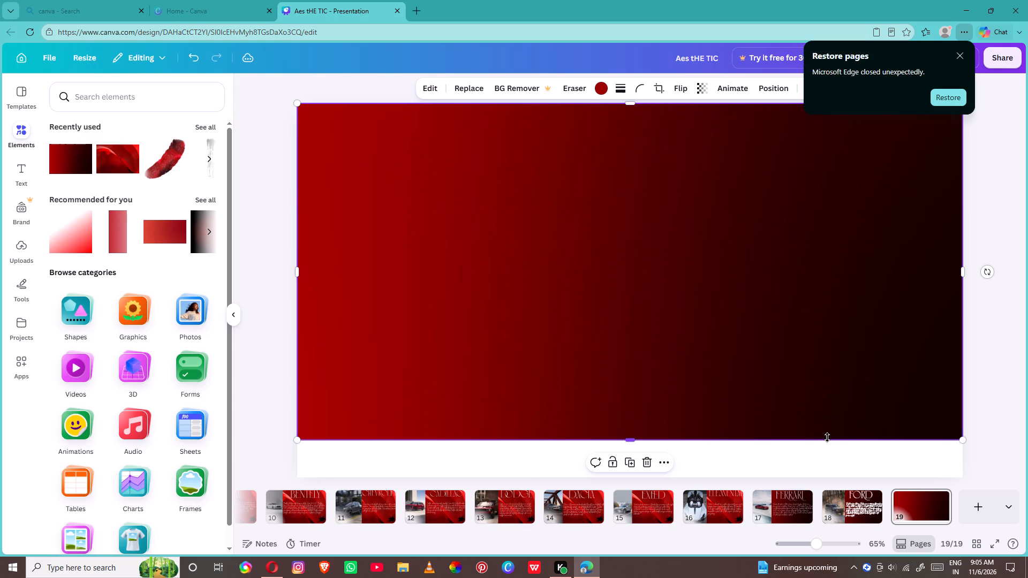
drag(827, 437, 828, 474)
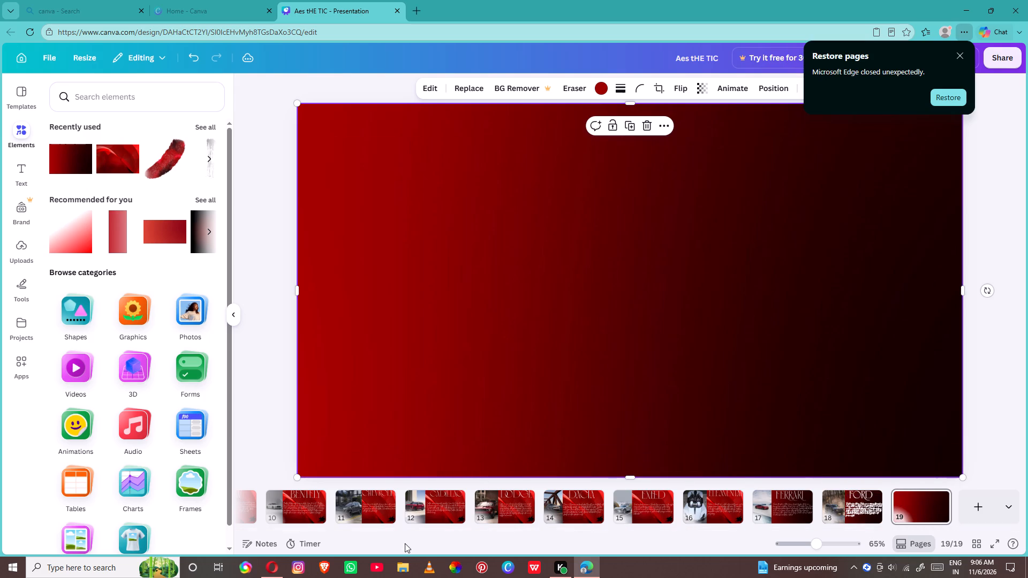
Switch to Opera, check the A to Z car list for the next brand, and search Google Images for "gmc".
click(256, 577)
click(274, 577)
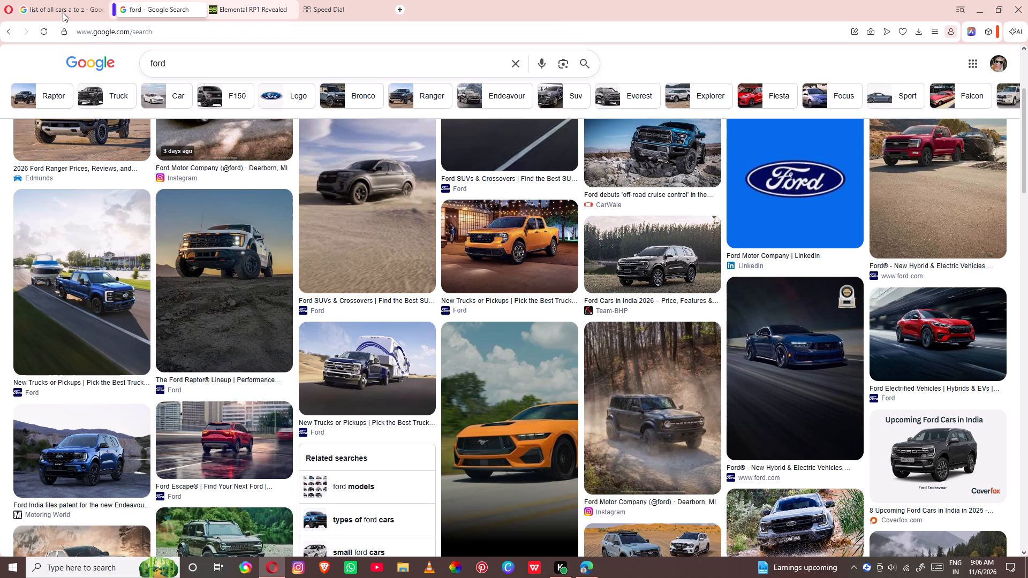
click(61, 9)
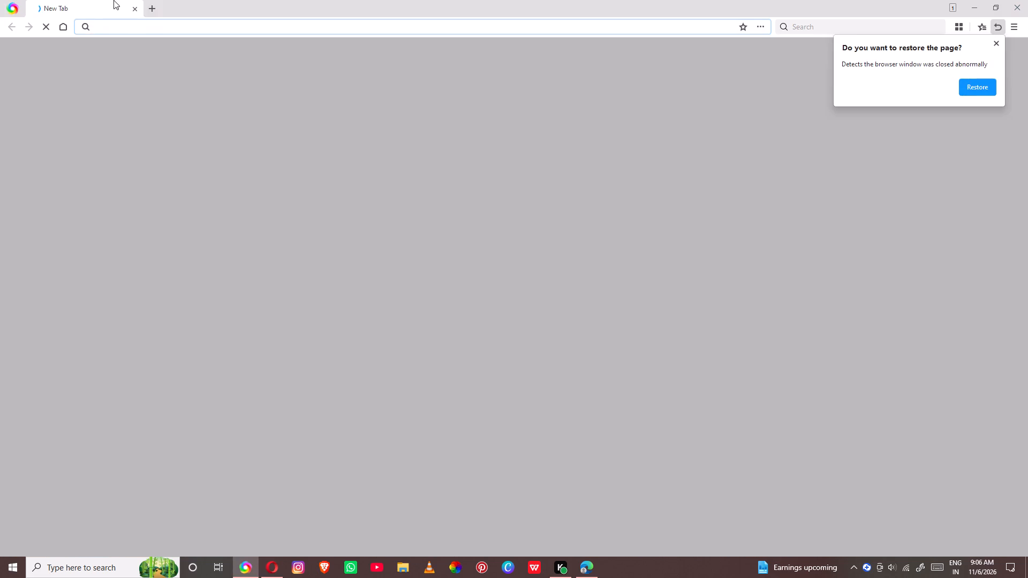
click(1023, 3)
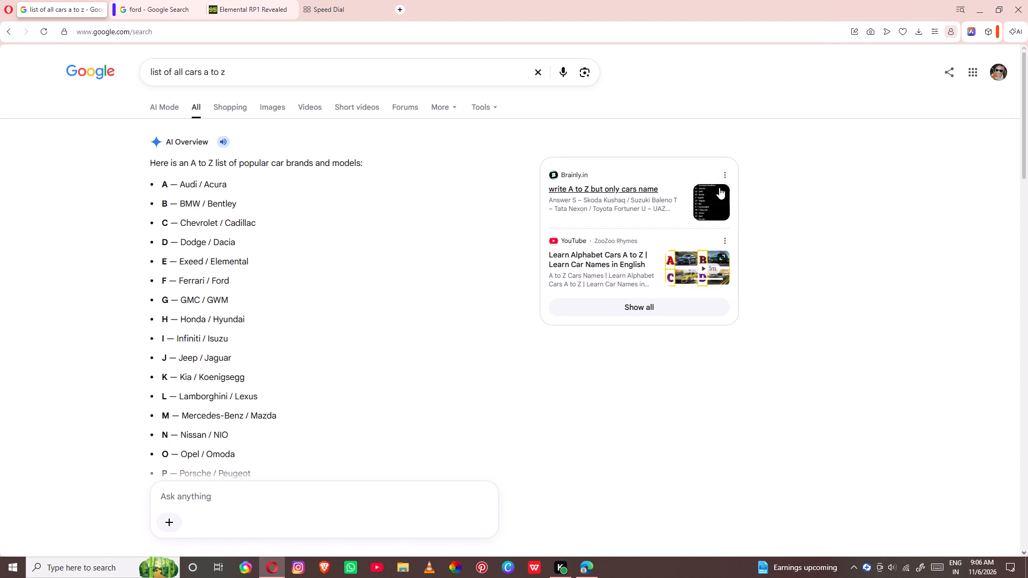
click(161, 5)
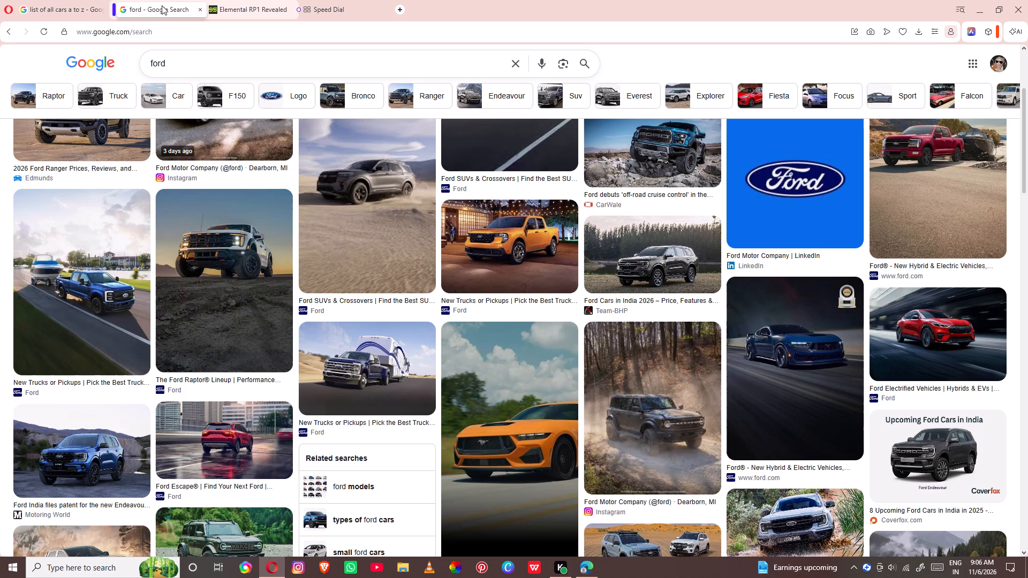
click(237, 60)
key(BackSpace)
key(BackSpace)
key(BackSpace)
key(BackSpace)
key(BackSpace)
key(BackSpace)
key(BackSpace)
key(BackSpace)
key(BackSpace)
key(BackSpace)
key(BackSpace)
key(BackSpace)
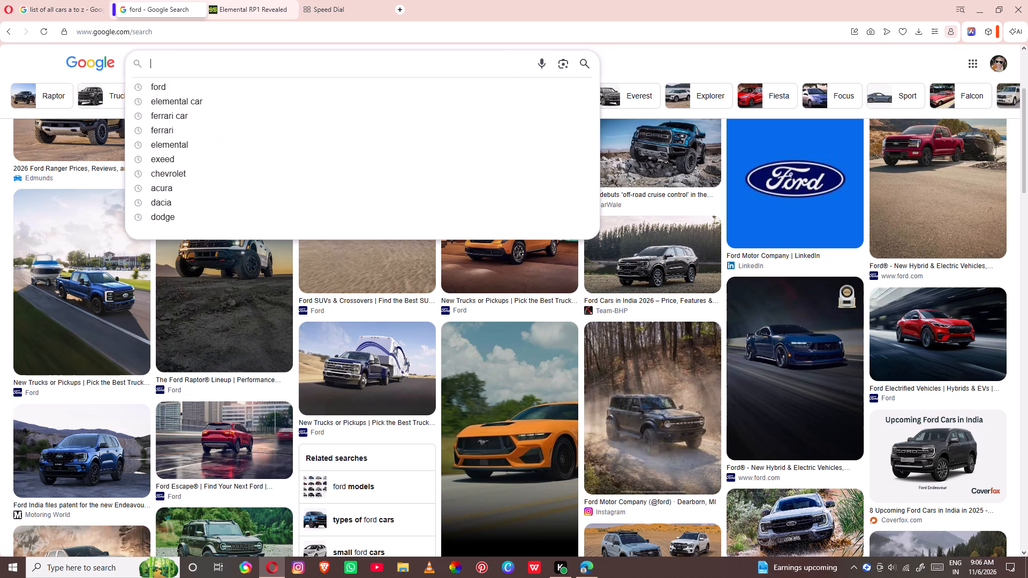
text(gm)
key(c)
key(Return)
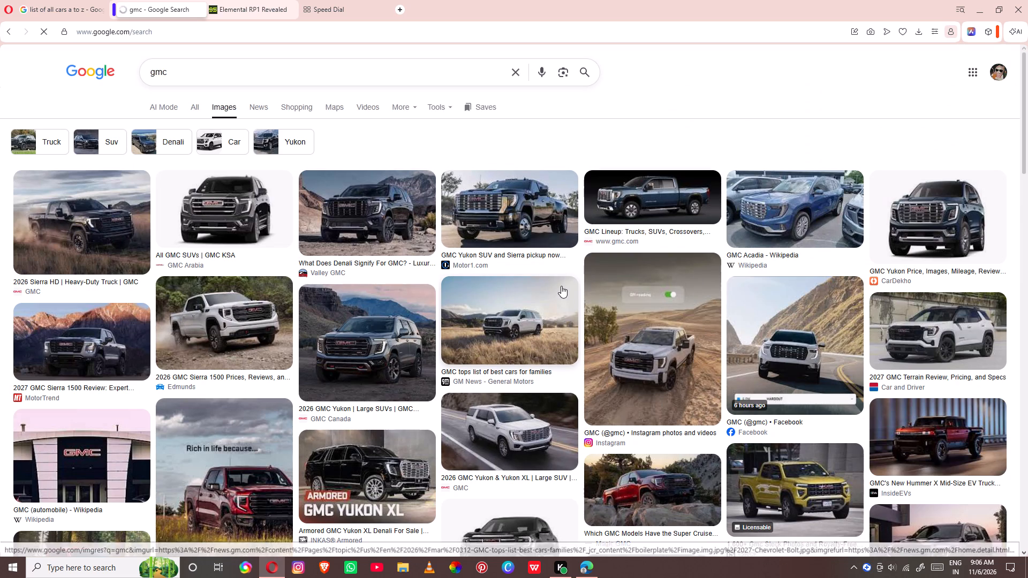
Copy the image result of the black GMC Yukon Denali on grass and paste it onto page 19 in Canva.
scroll(574, 271, down, 3)
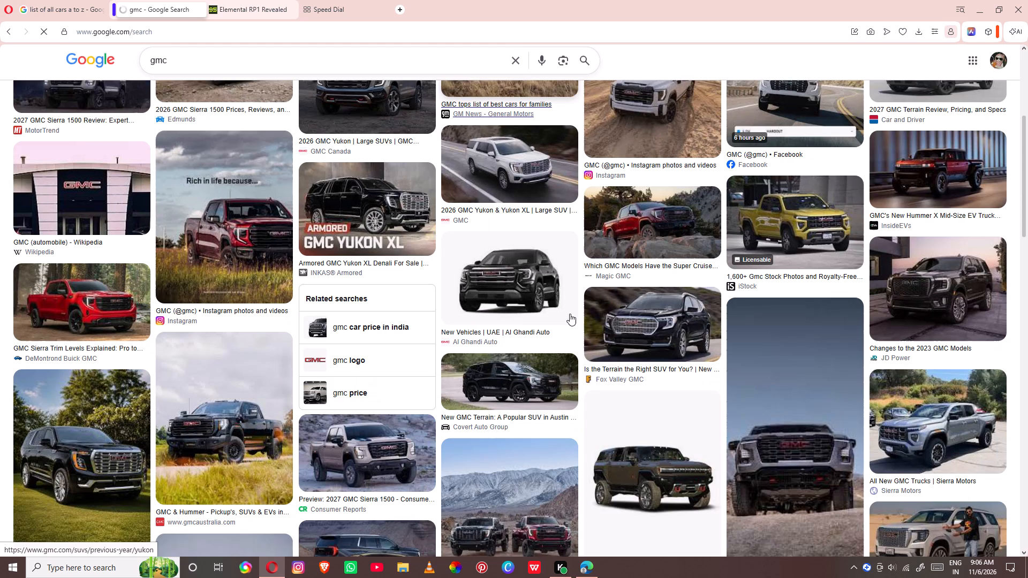
scroll(646, 352, down, 2)
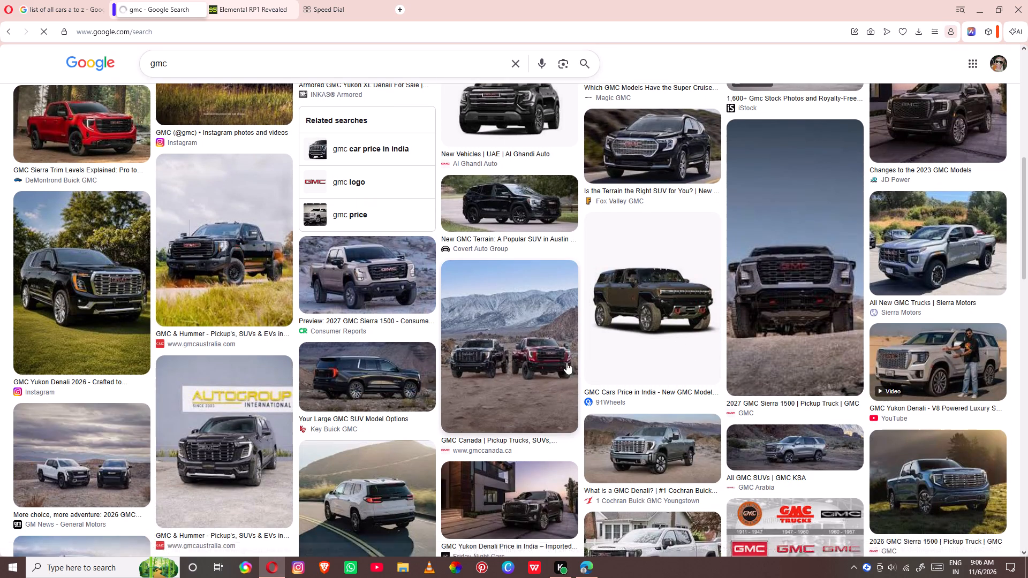
right_click(87, 280)
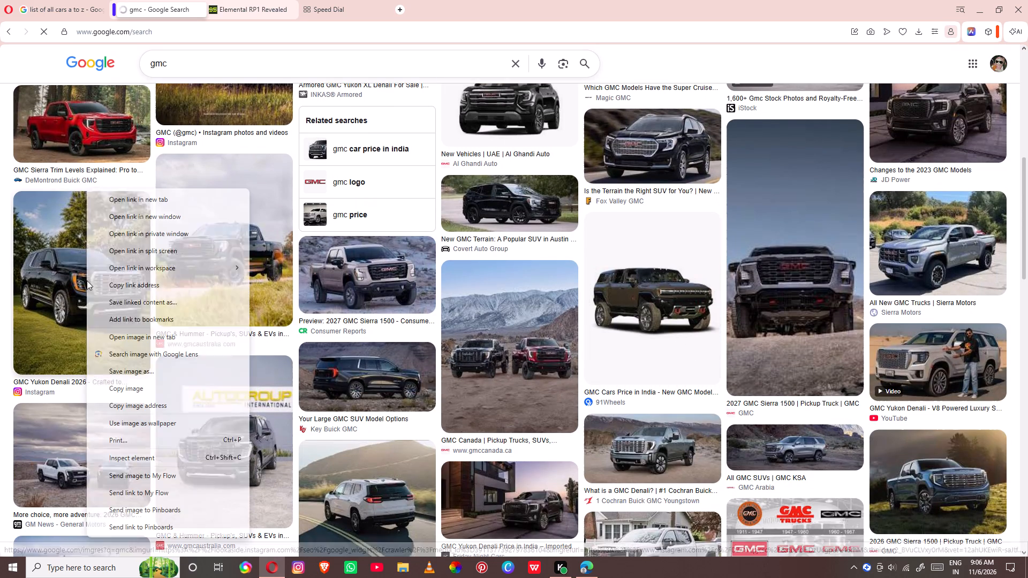
click(168, 396)
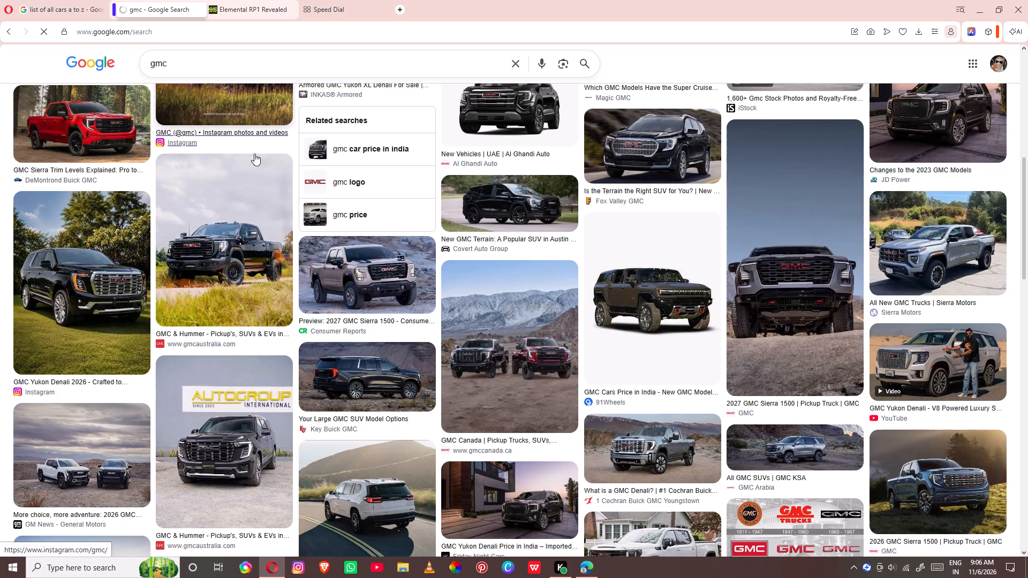
click(580, 570)
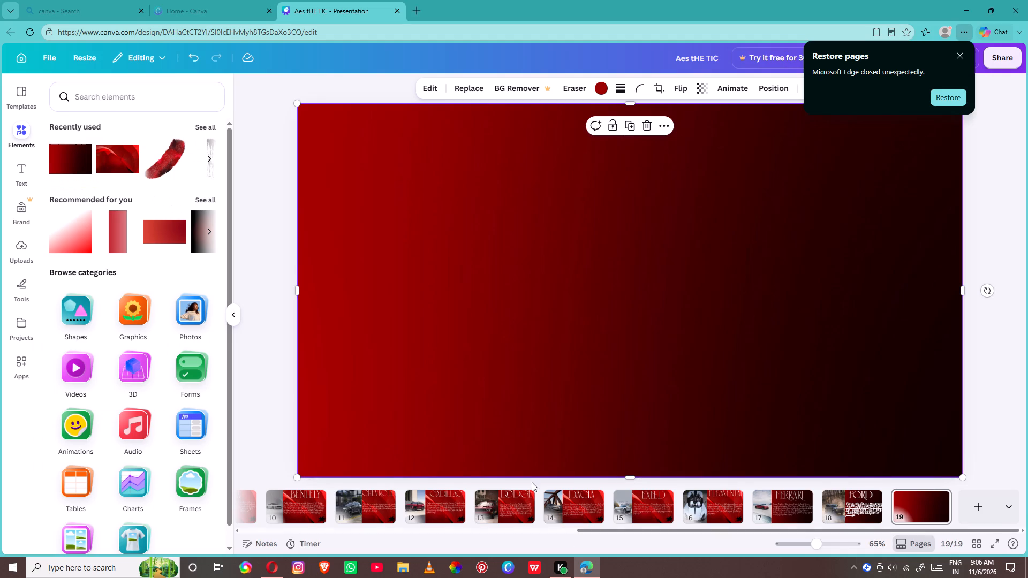
right_click(412, 287)
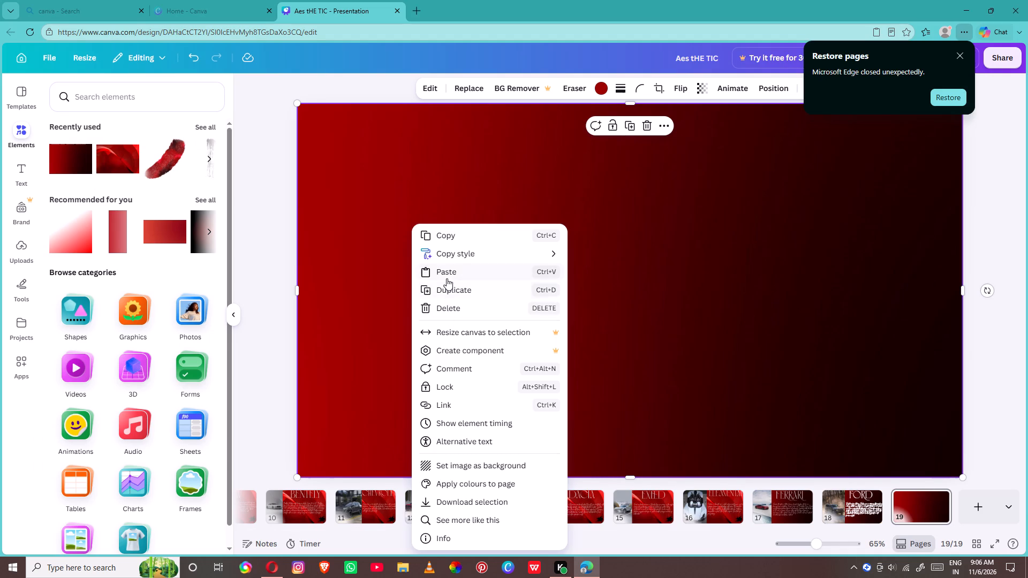
click(447, 278)
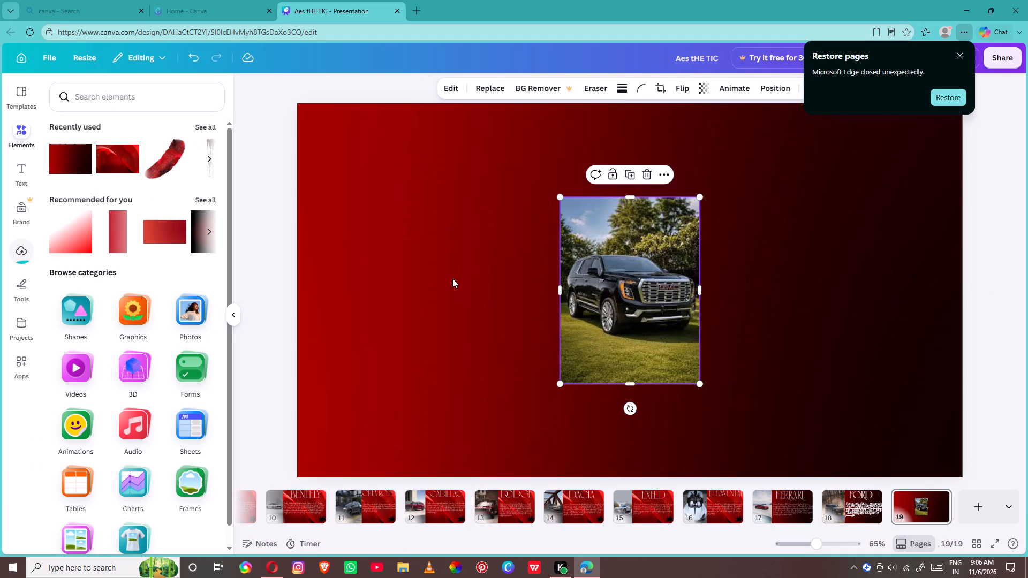
Fit the GMC photo against page 19's left edge, enlarged to nearly the full page height with both sides cropped slightly.
drag(592, 281, 439, 257)
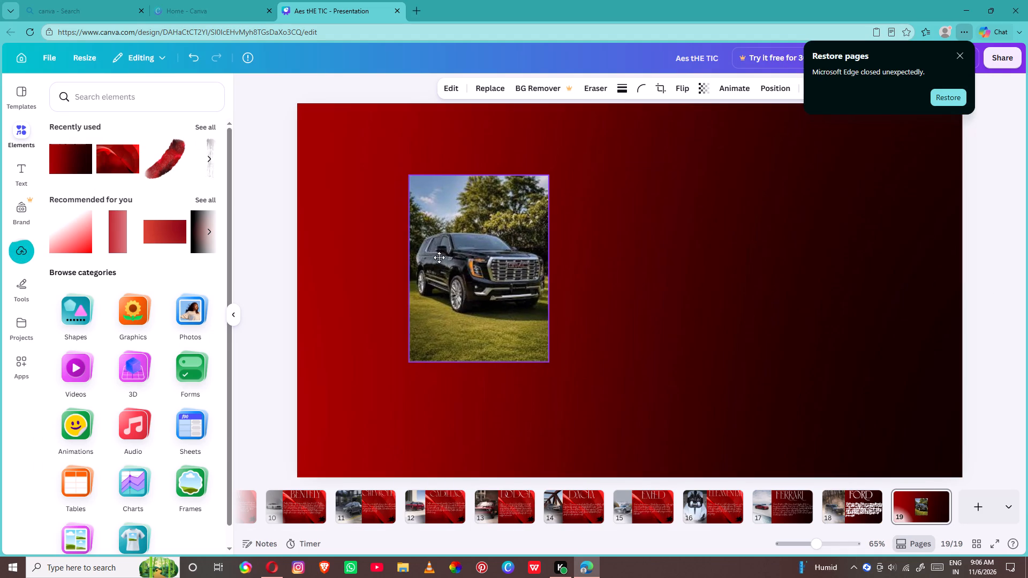
drag(439, 257, 332, 187)
drag(438, 291, 510, 501)
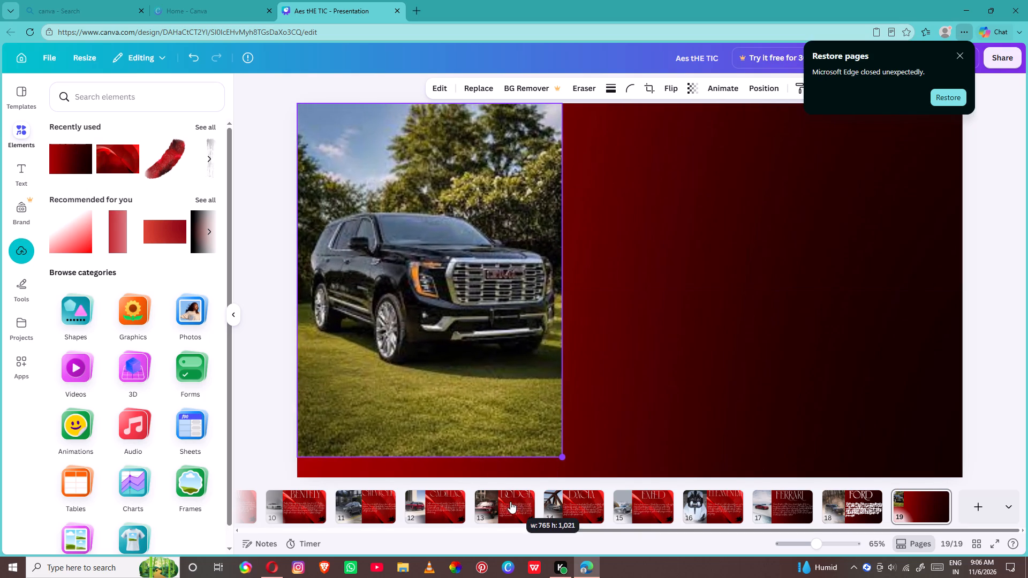
drag(510, 501, 519, 519)
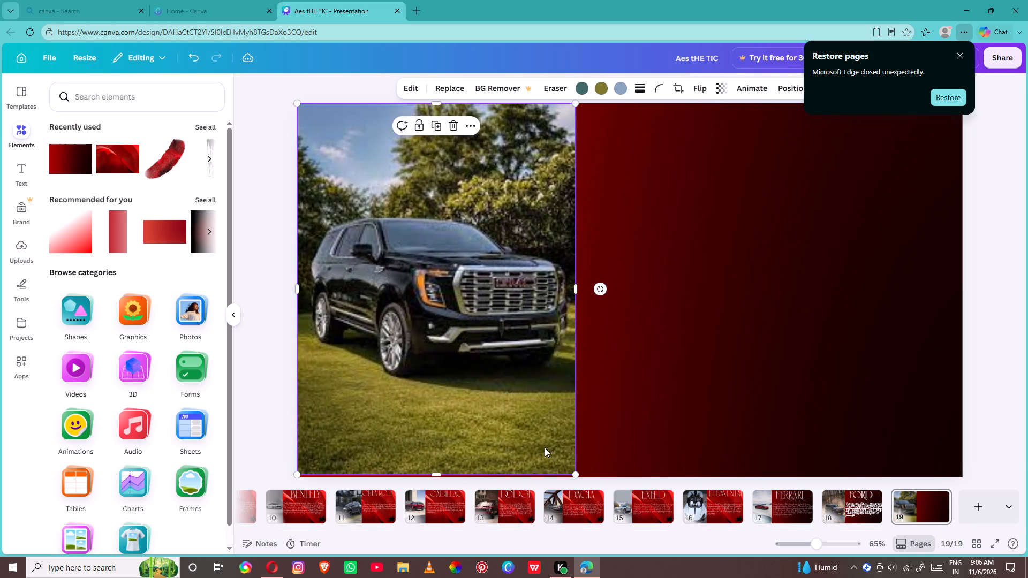
drag(577, 441, 564, 442)
click(564, 442)
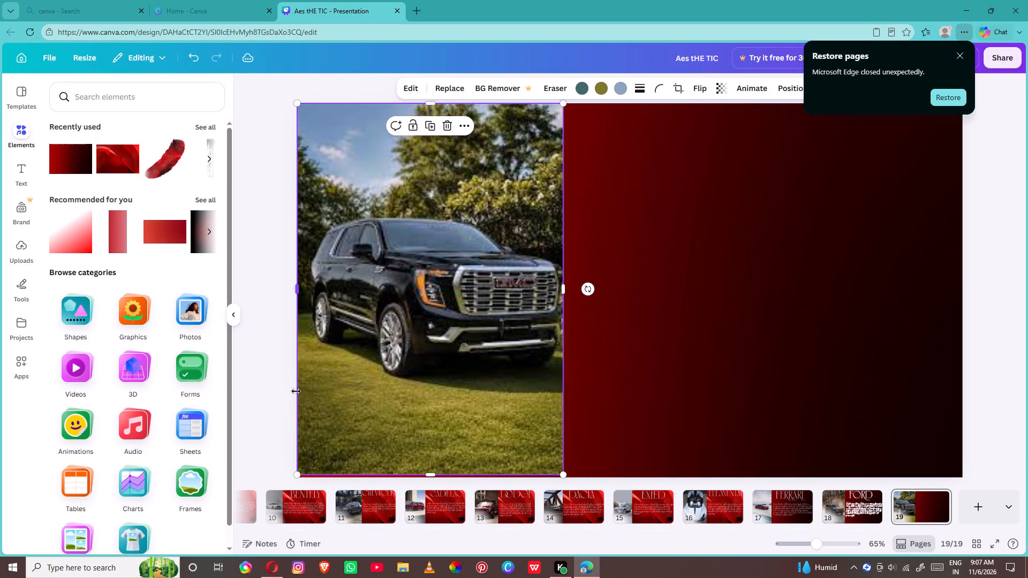
drag(297, 391, 306, 394)
click(306, 394)
drag(365, 400, 353, 400)
click(353, 400)
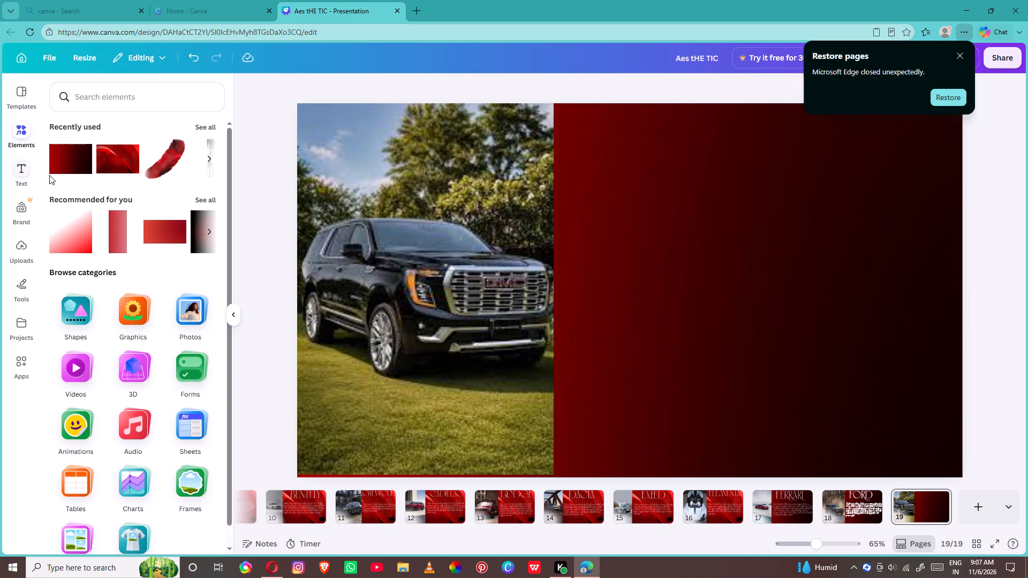
Add the recently used "AES THE TIC" text style to page 19 and replace its text with "gmc".
click(35, 177)
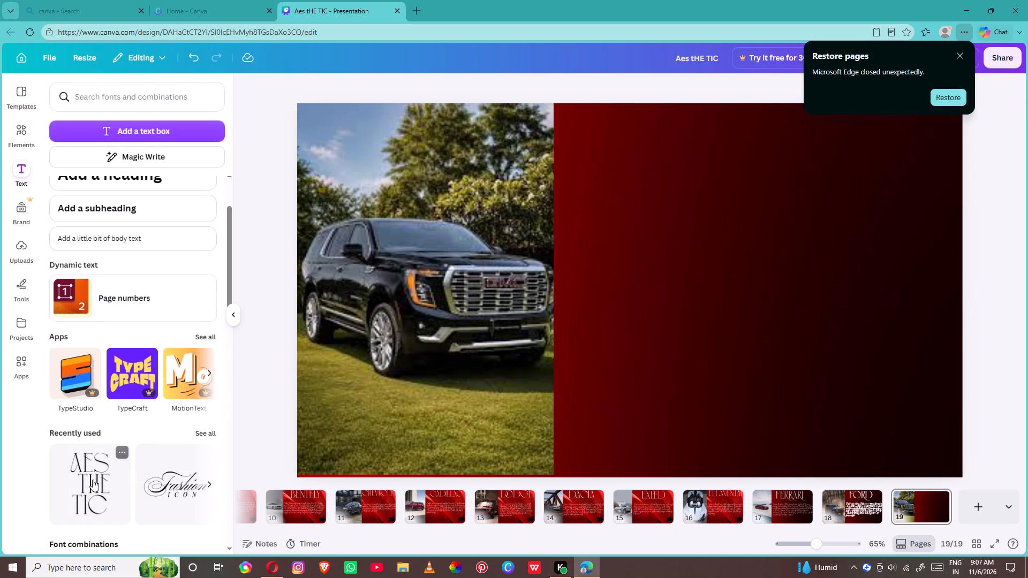
click(93, 480)
click(533, 330)
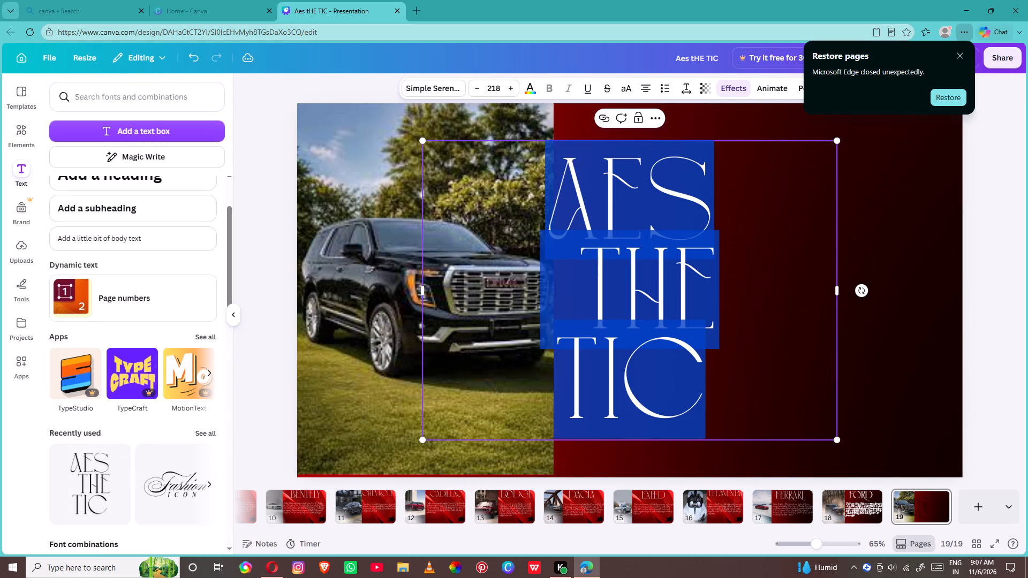
key(BackSpace)
text(gm)
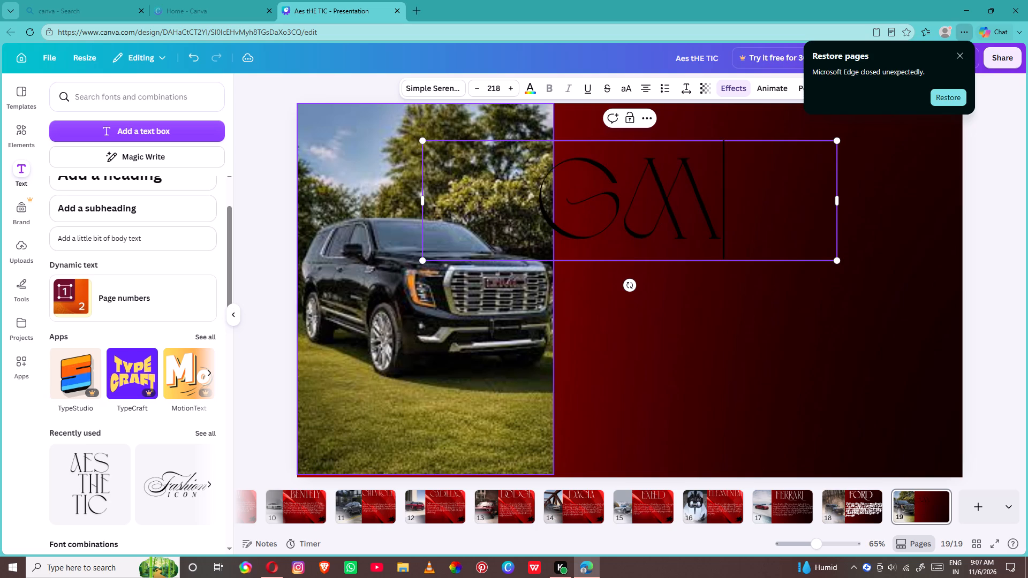
key(c)
click(701, 373)
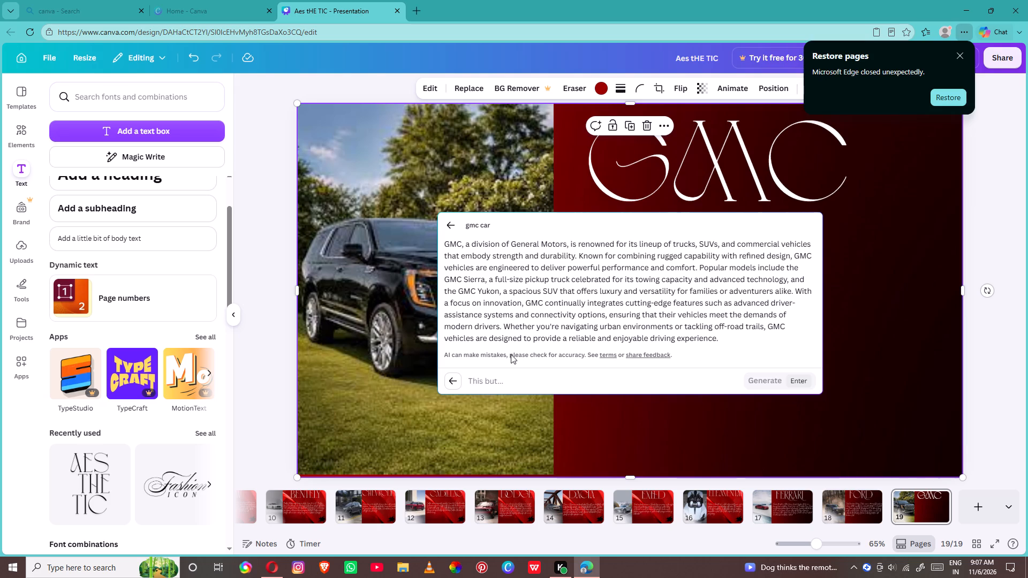
text(sh)
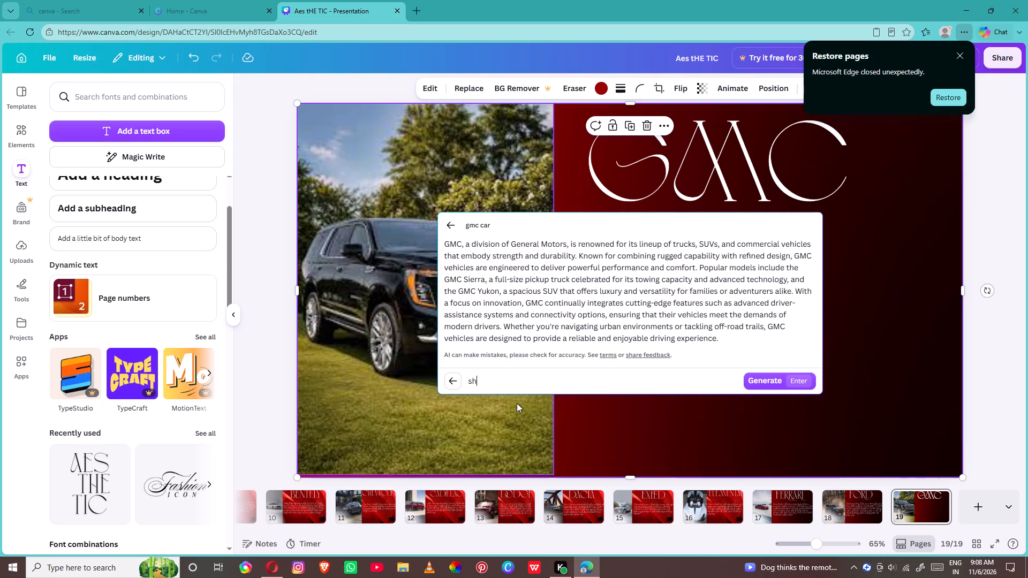
key(o)
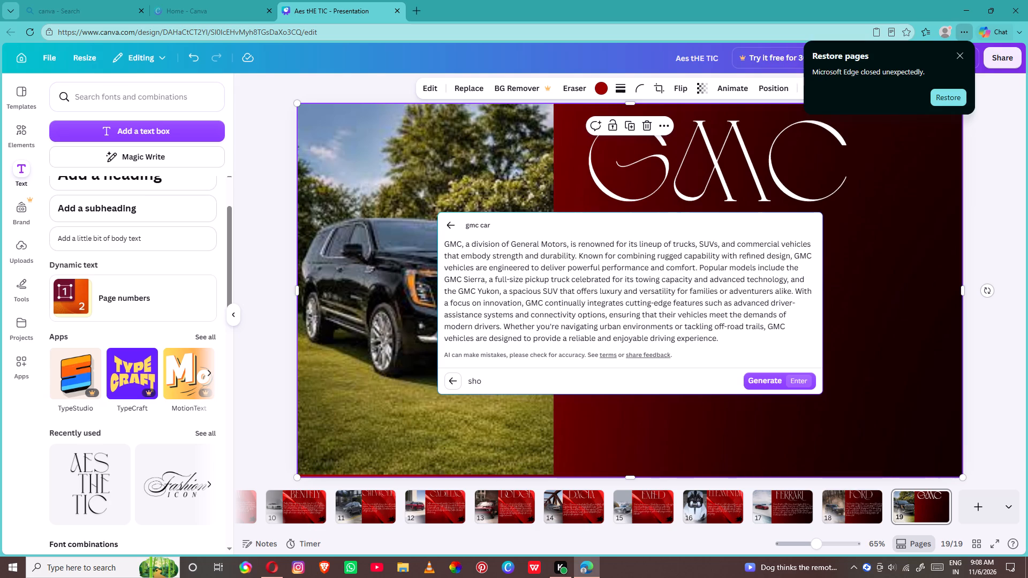
text(rt)
key(space)
text(but)
key(space)
text(cr)
text(eati)
text(ve)
key(Return)
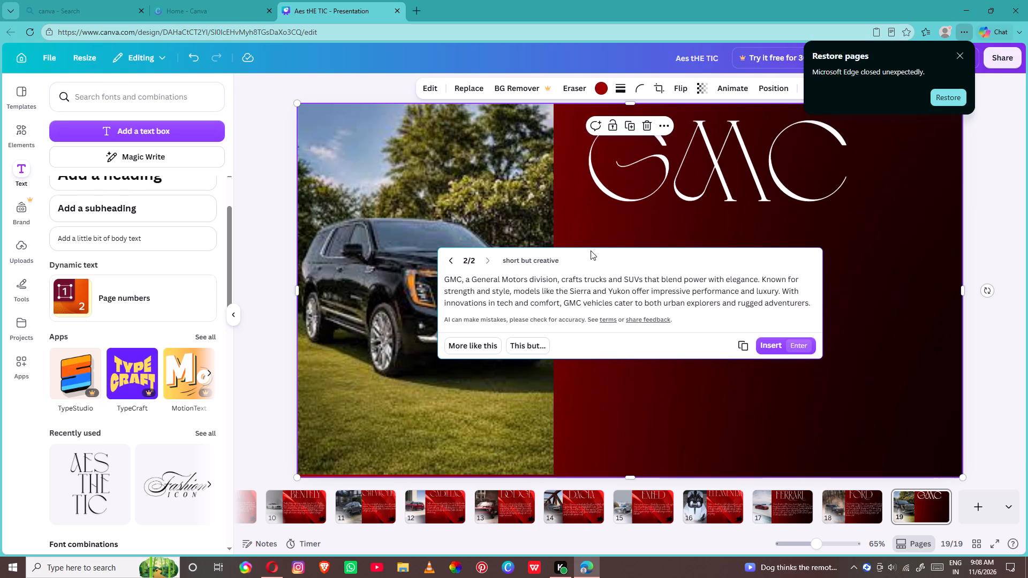
Insert the shortened GMC description on page 19 and set its font to Brittany.
click(760, 344)
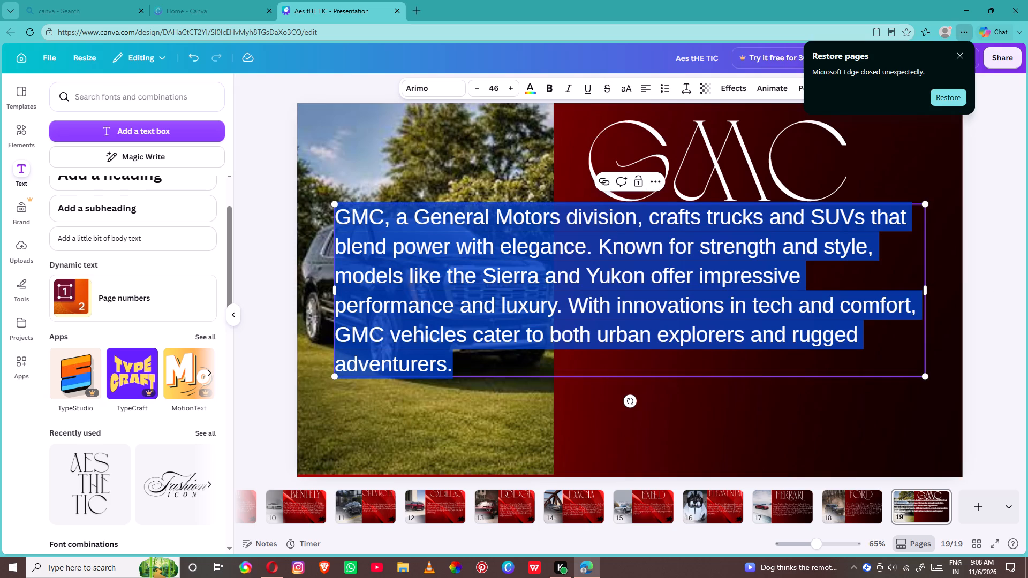
click(438, 91)
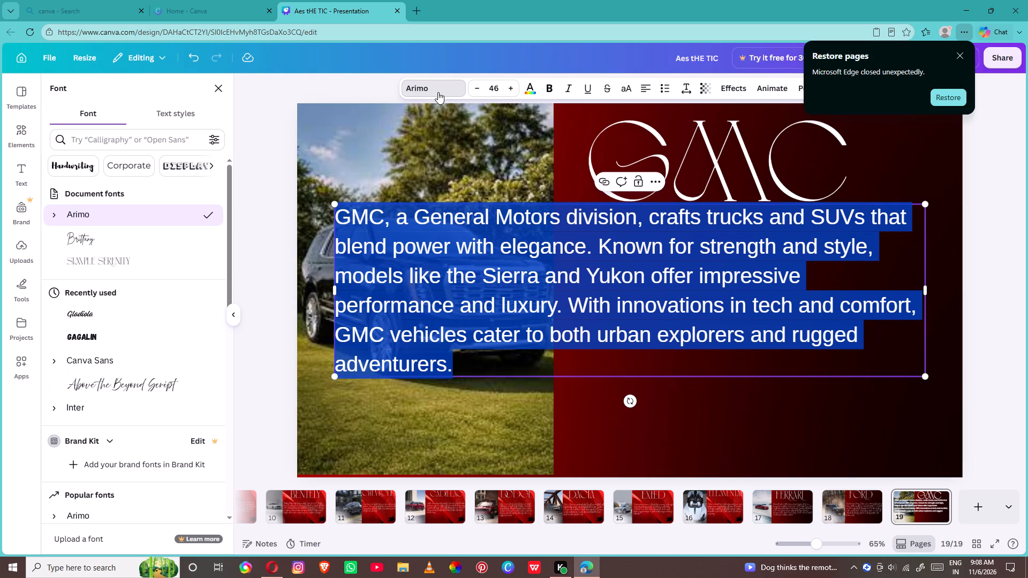
click(171, 247)
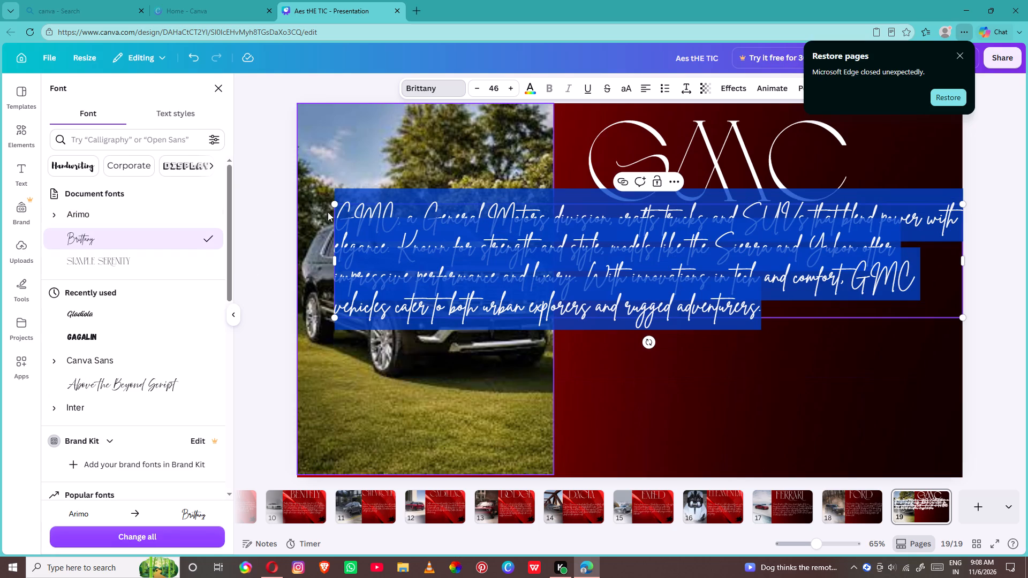
Scale the description down to fit the gradient area beneath the GMC title, and set its font size to 39.
drag(333, 206, 365, 221)
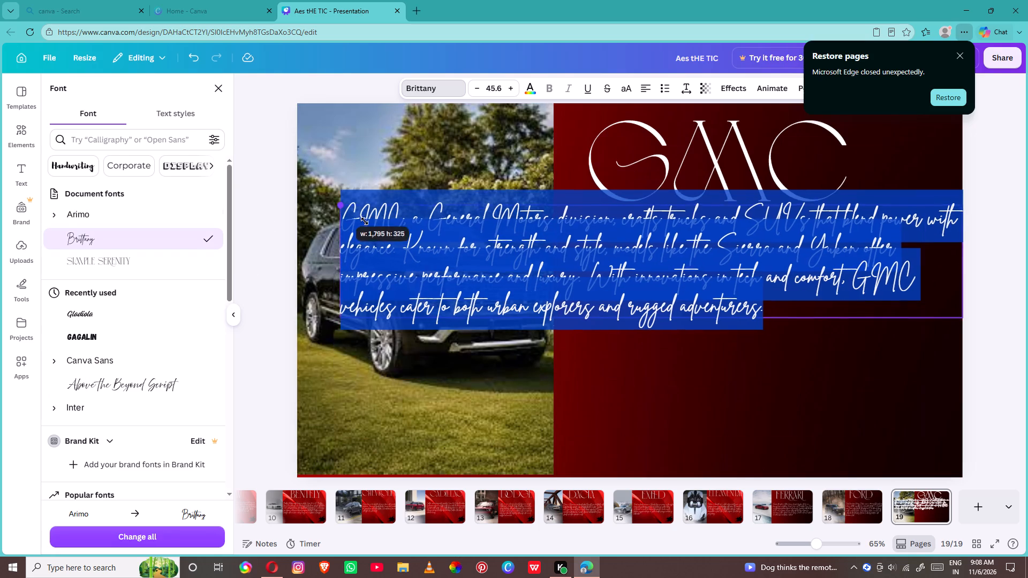
drag(365, 221, 566, 321)
triple_click(516, 86)
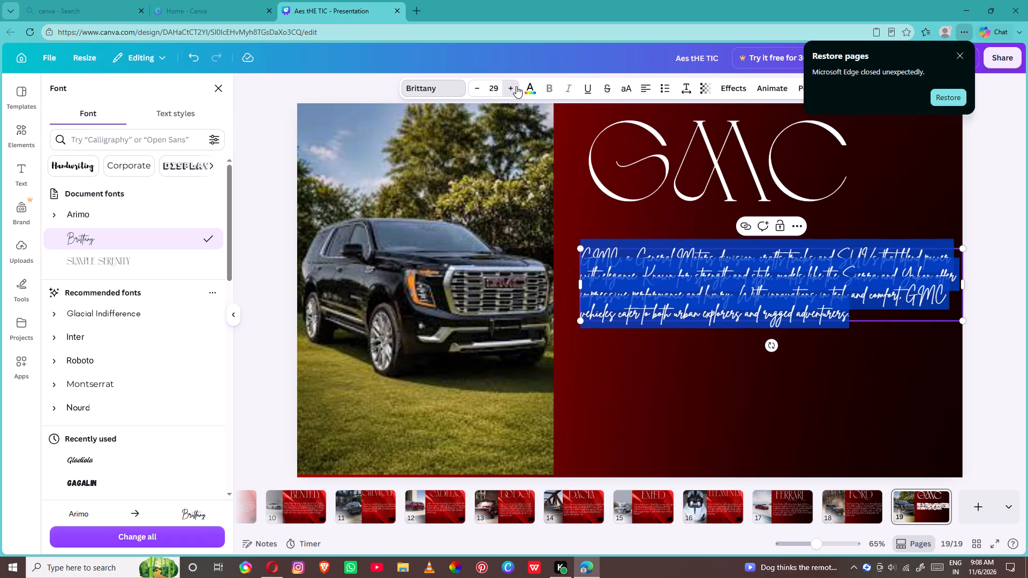
triple_click(516, 86)
triple_click(516, 87)
double_click(516, 88)
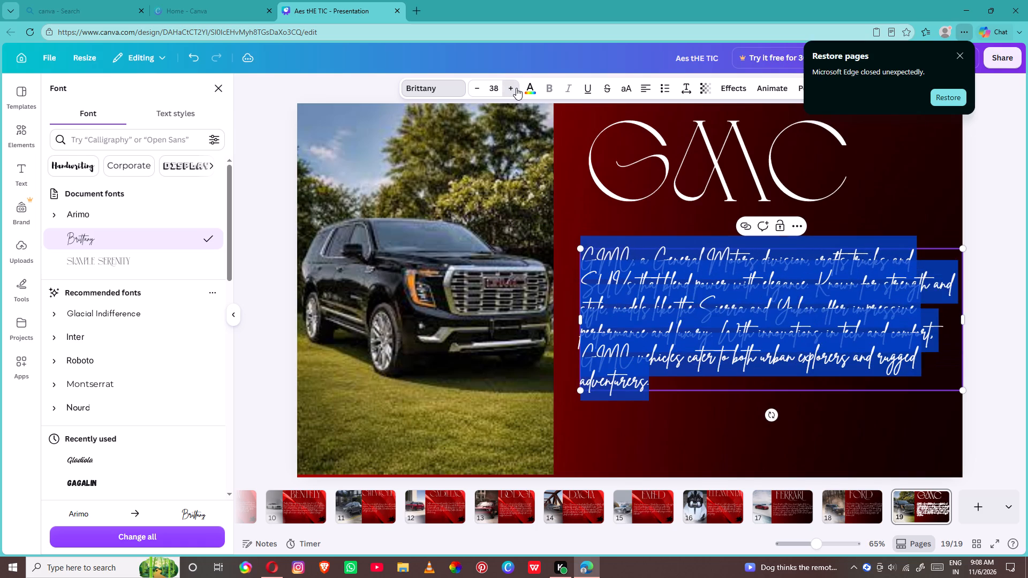
Add a blank page 20 and place the recently used red-to-black gradient on it.
click(974, 506)
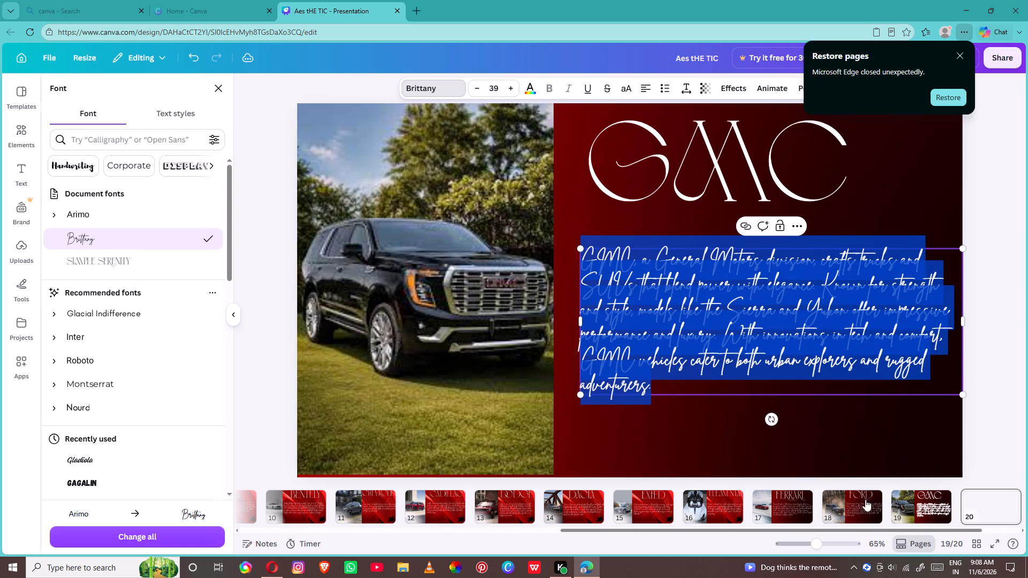
click(21, 135)
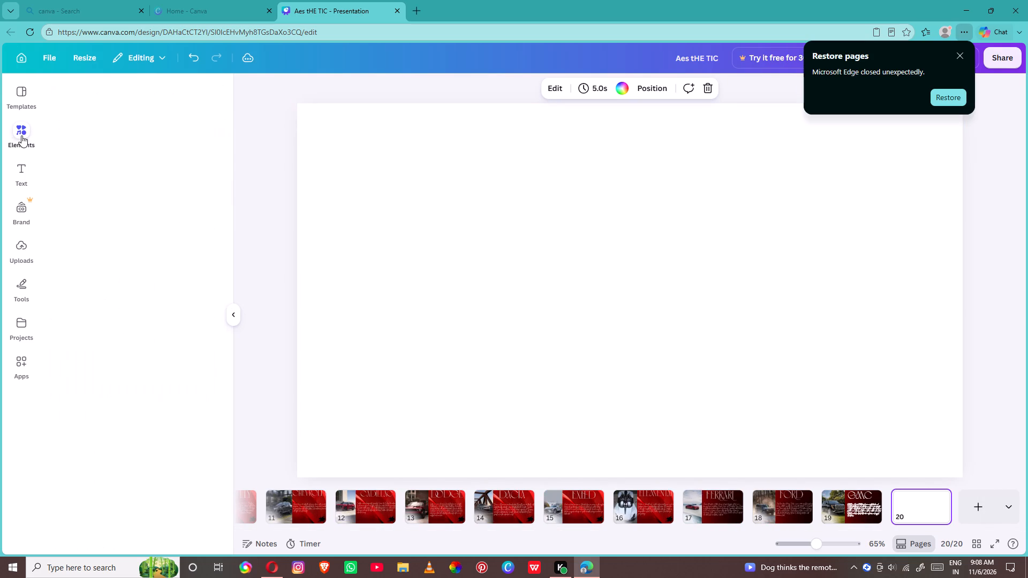
click(65, 166)
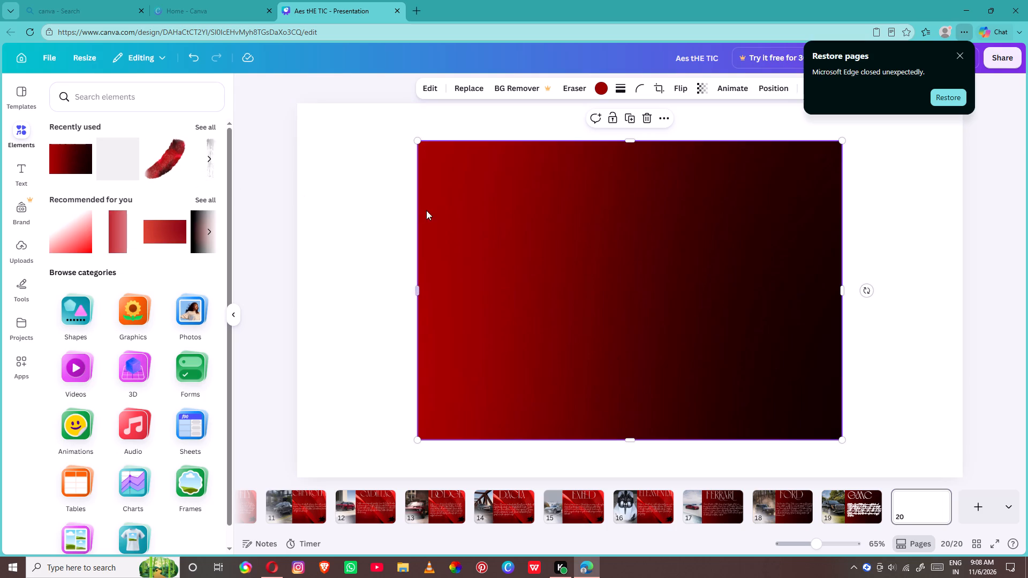
Stretch the gradient to page 20's full 1,920 width and down to its bottom edge, leaving a thin strip above.
drag(420, 217, 324, 223)
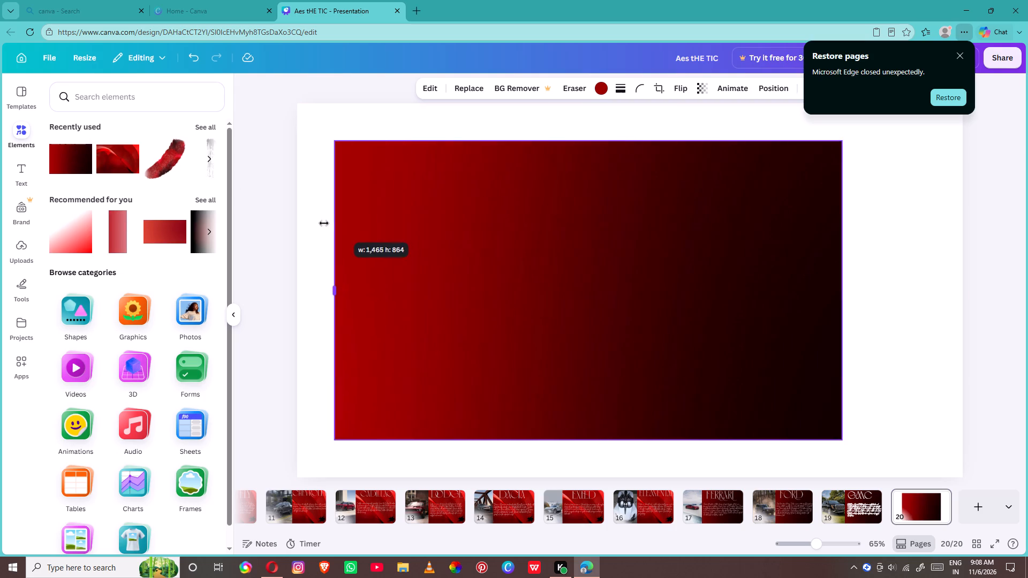
drag(324, 223, 299, 228)
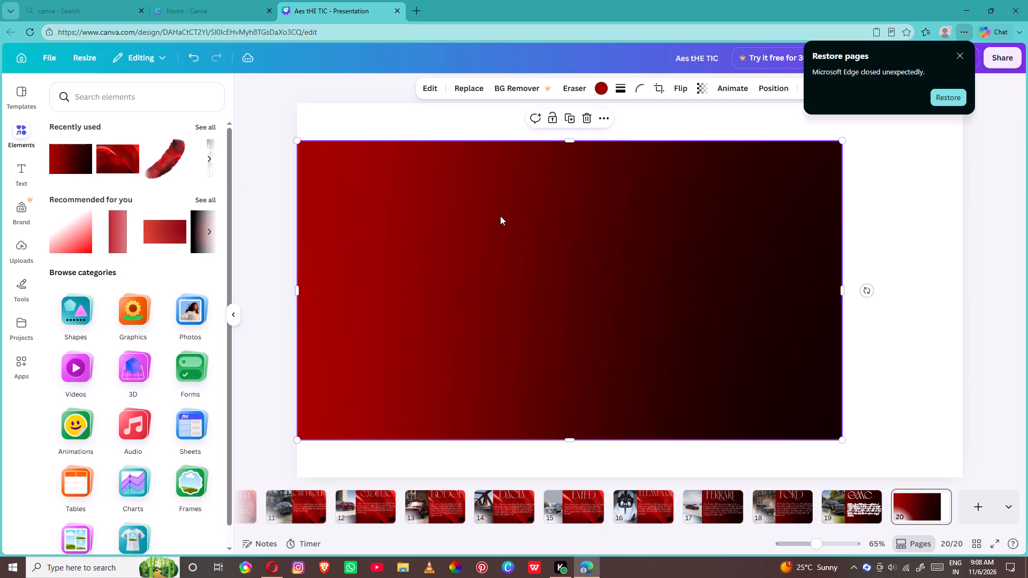
drag(842, 237, 957, 235)
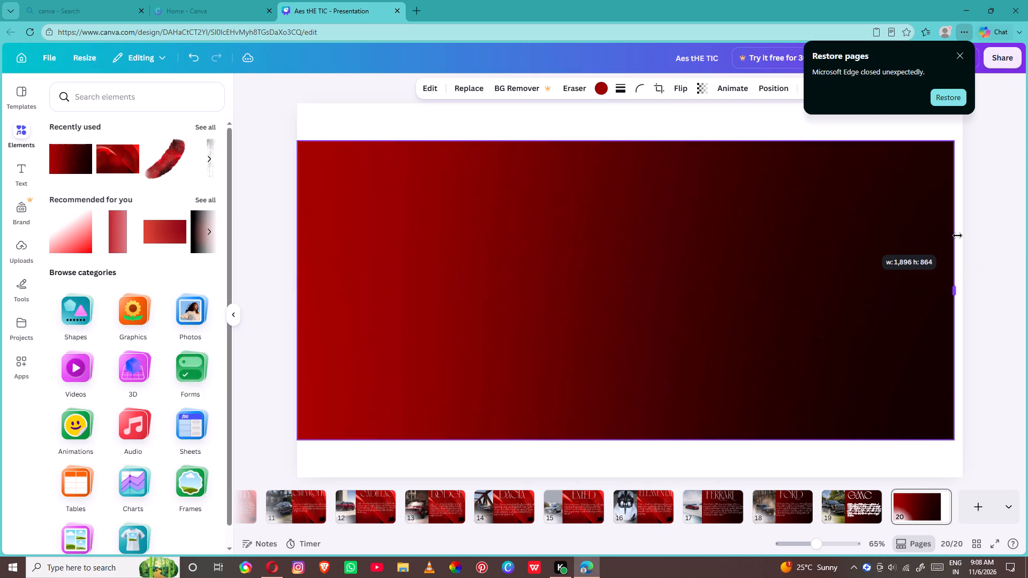
drag(957, 235, 963, 235)
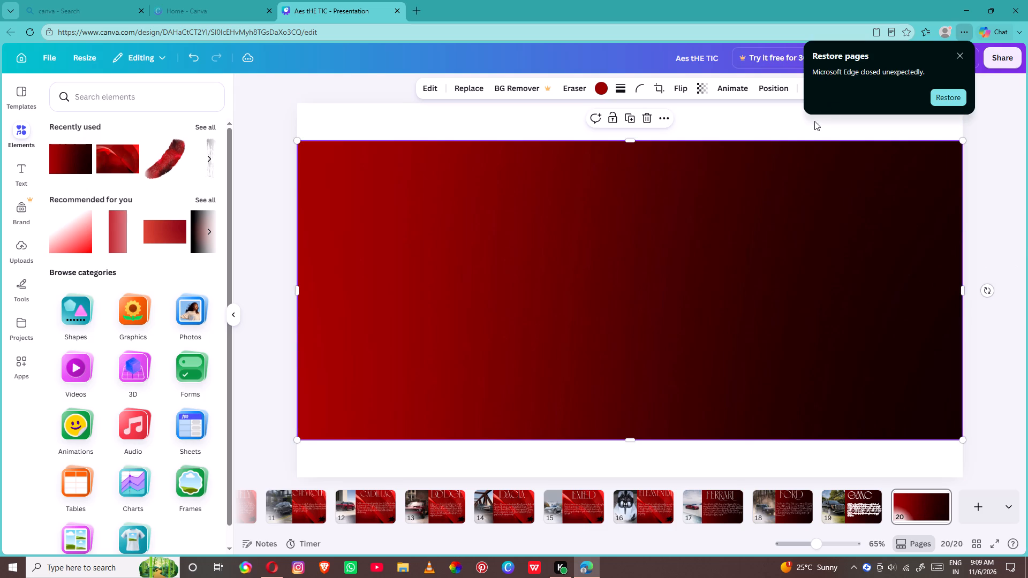
drag(810, 137, 808, 94)
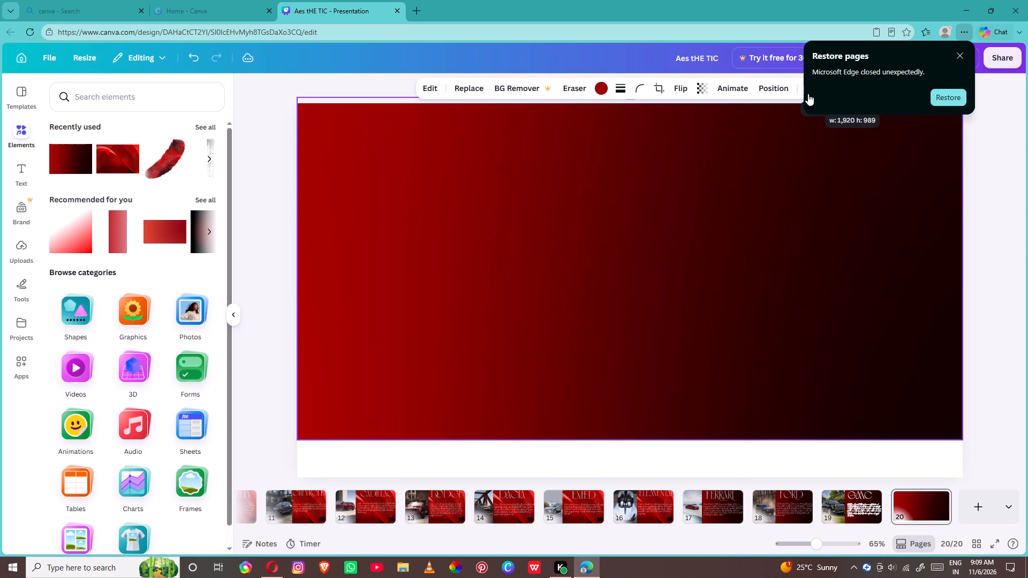
drag(808, 94, 810, 104)
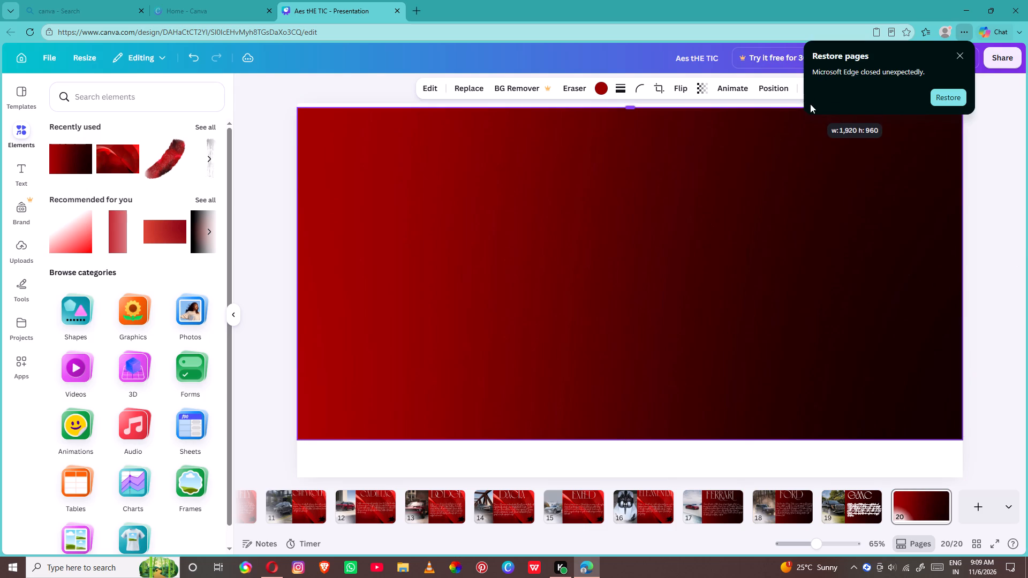
click(831, 435)
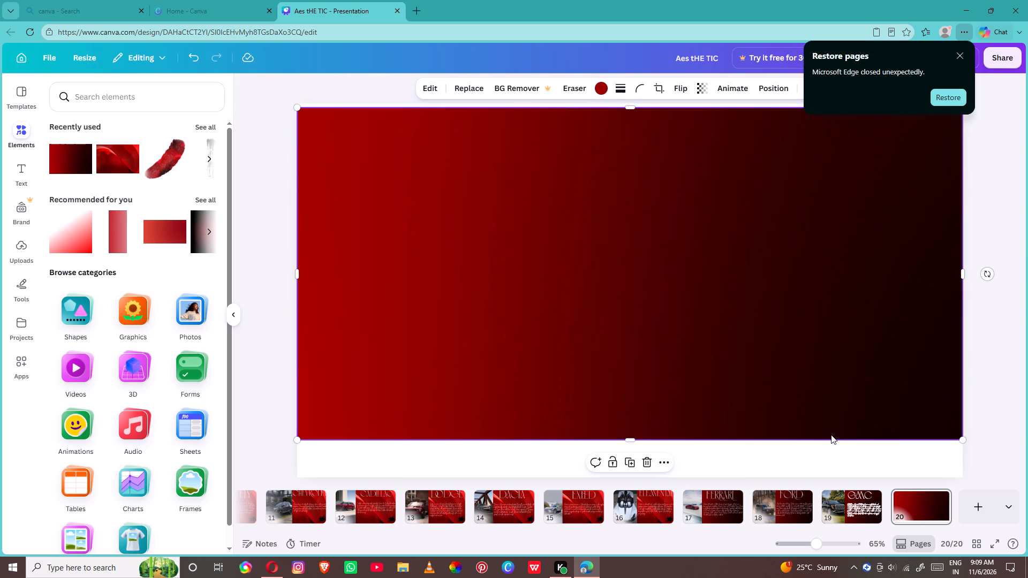
click(826, 437)
drag(822, 438, 822, 475)
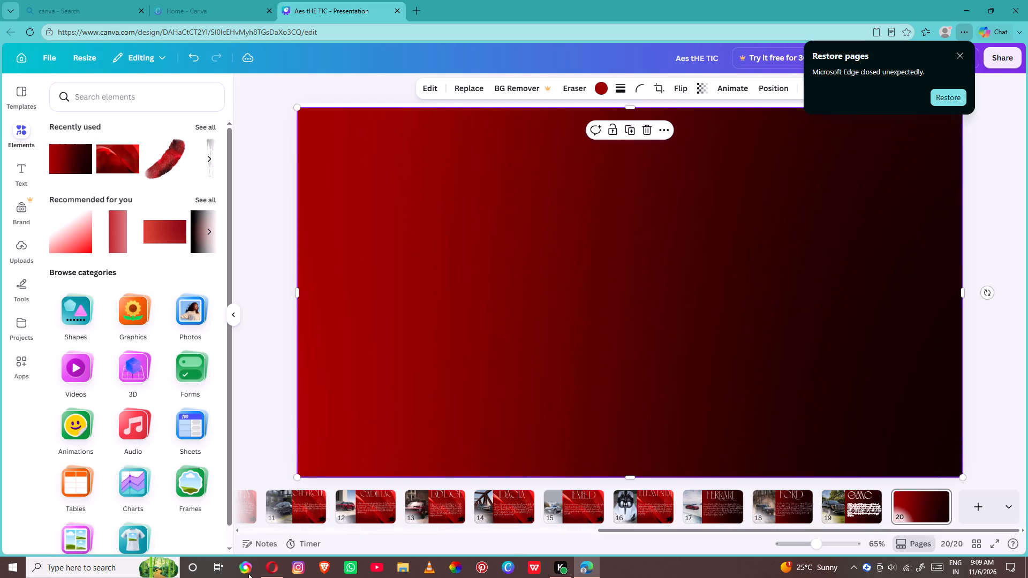
Switch to Opera, consult the A to Z car list for the next brand, and search Google Images for "gwm".
click(262, 566)
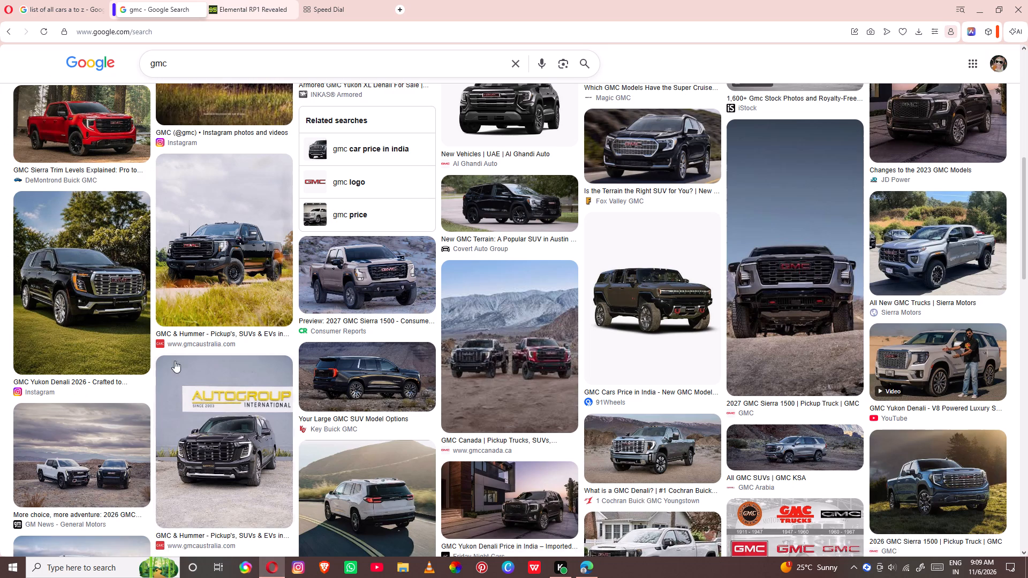
click(85, 12)
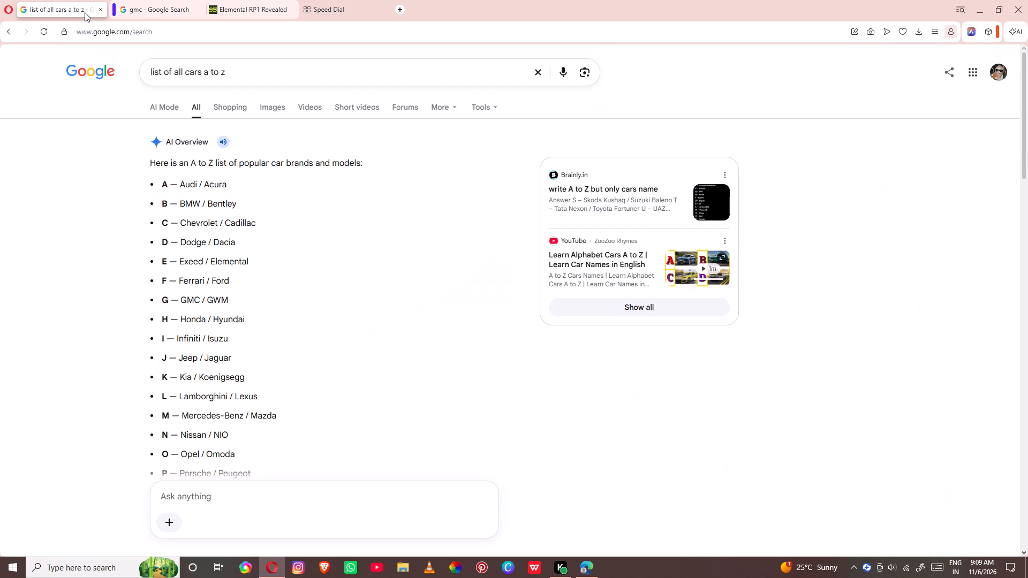
click(187, 13)
key(BackSpace)
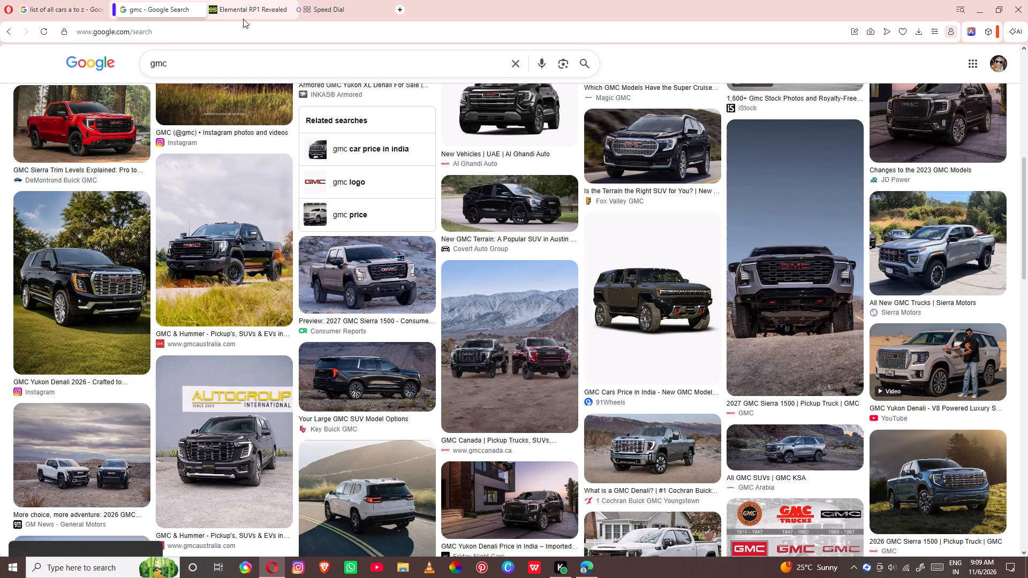
key(BackSpace)
key(BackSpace)
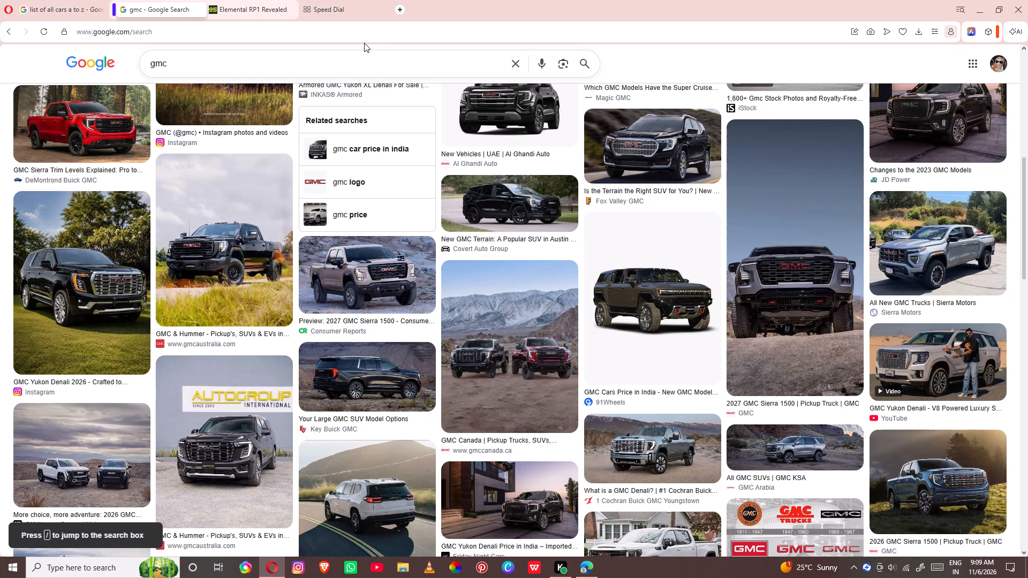
click(517, 58)
text(gwm)
key(Return)
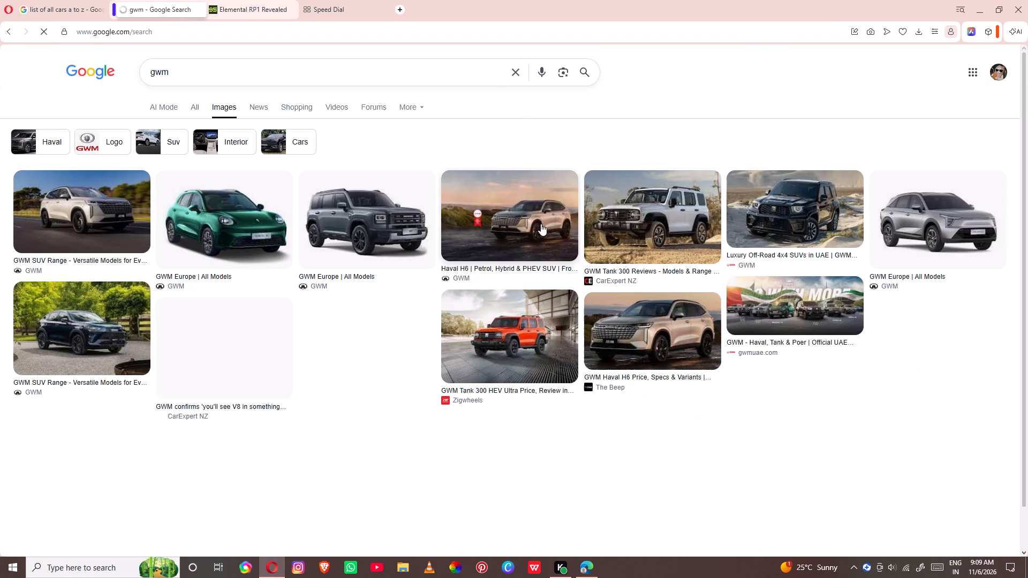
Copy the "GWM SUV Range" image of the teal SUV driving on a road from the image results.
scroll(540, 241, down, 2)
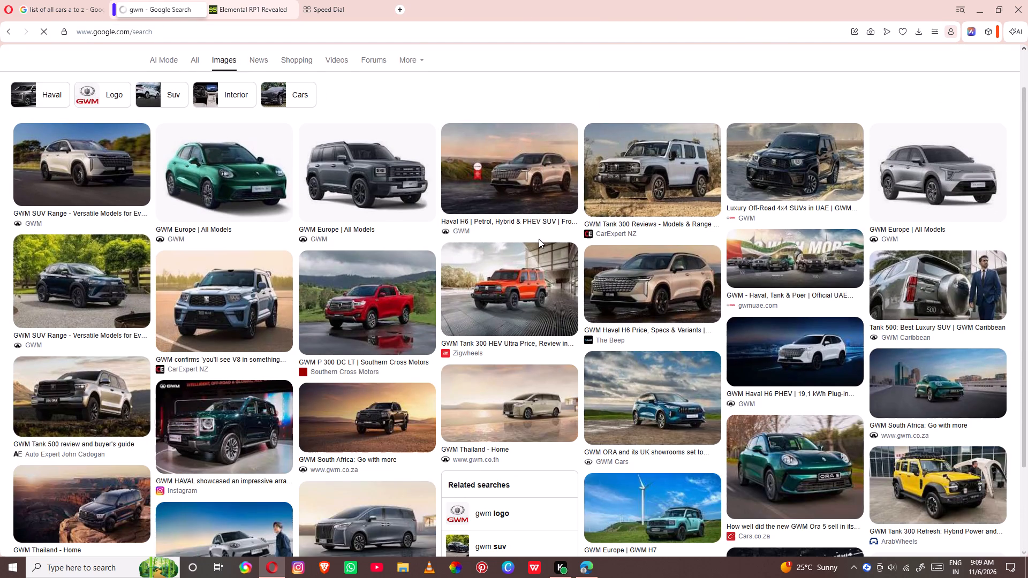
scroll(538, 239, down, 9)
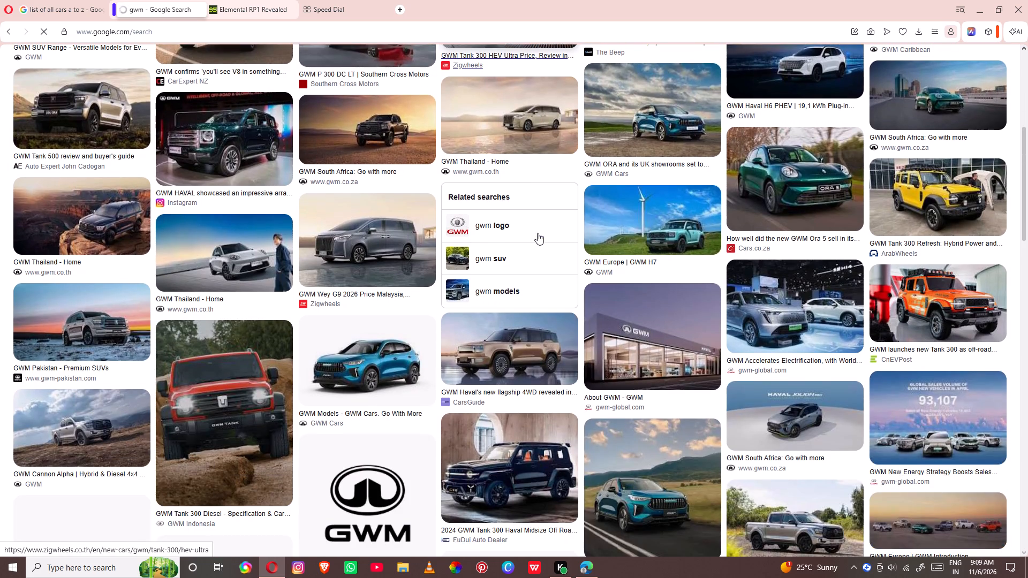
scroll(538, 232, down, 3)
right_click(636, 209)
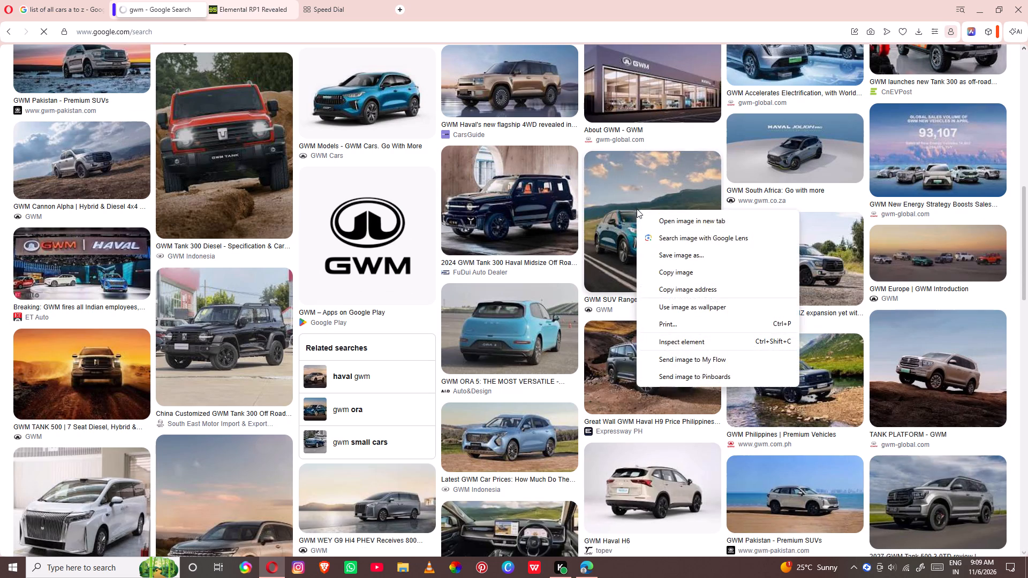
click(716, 276)
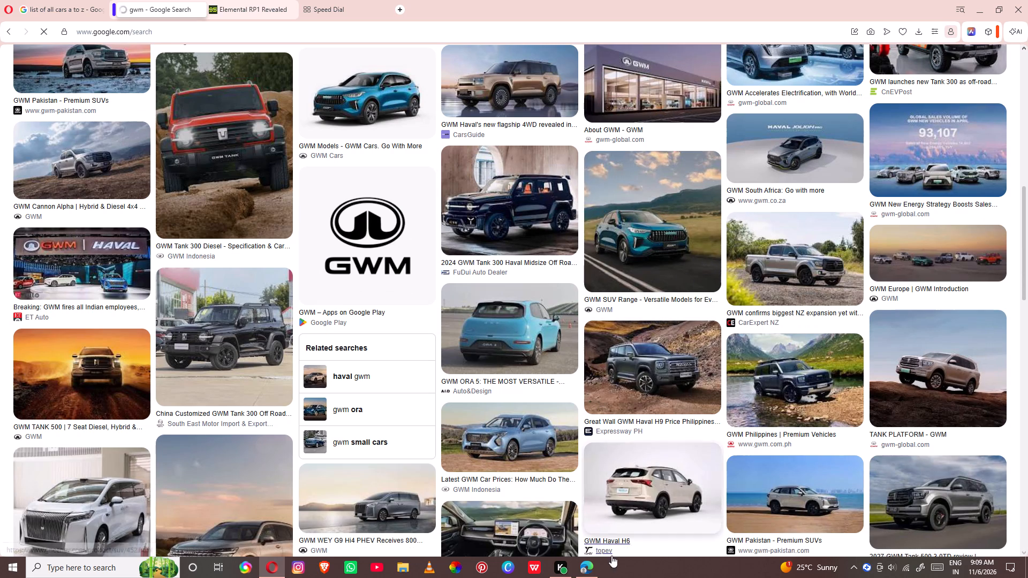
Switch to Edge and paste the copied teal GWM SUV photo onto page 20.
click(584, 571)
right_click(397, 206)
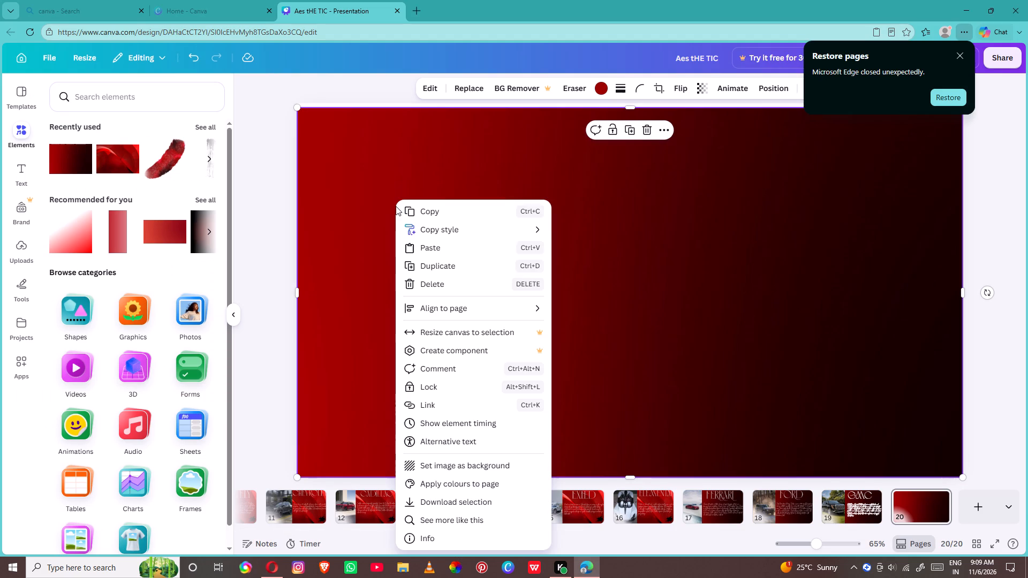
click(441, 249)
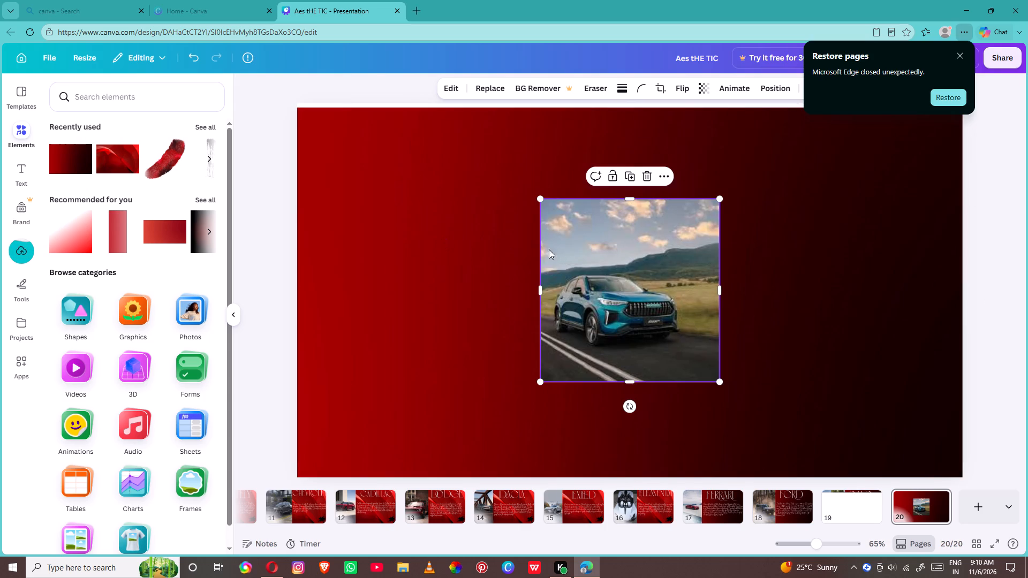
Crop the SUV photo on both sides into a narrower upright frame around the car.
drag(721, 264, 679, 270)
click(679, 270)
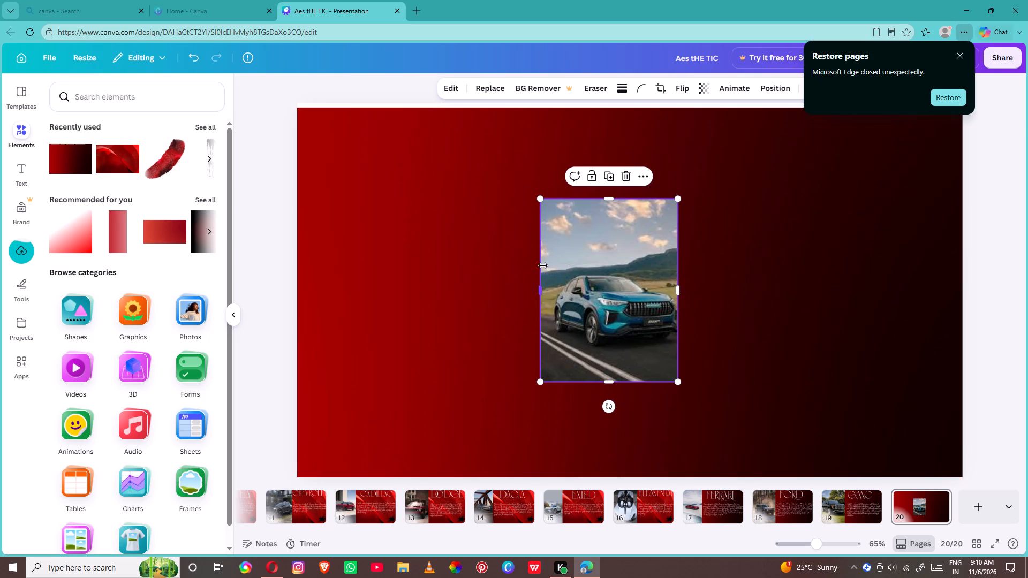
drag(543, 265, 556, 269)
click(556, 269)
Move the SUV photo to page 20's top-left corner and enlarge it proportionally to about 713 by 1,053.
drag(603, 260, 606, 260)
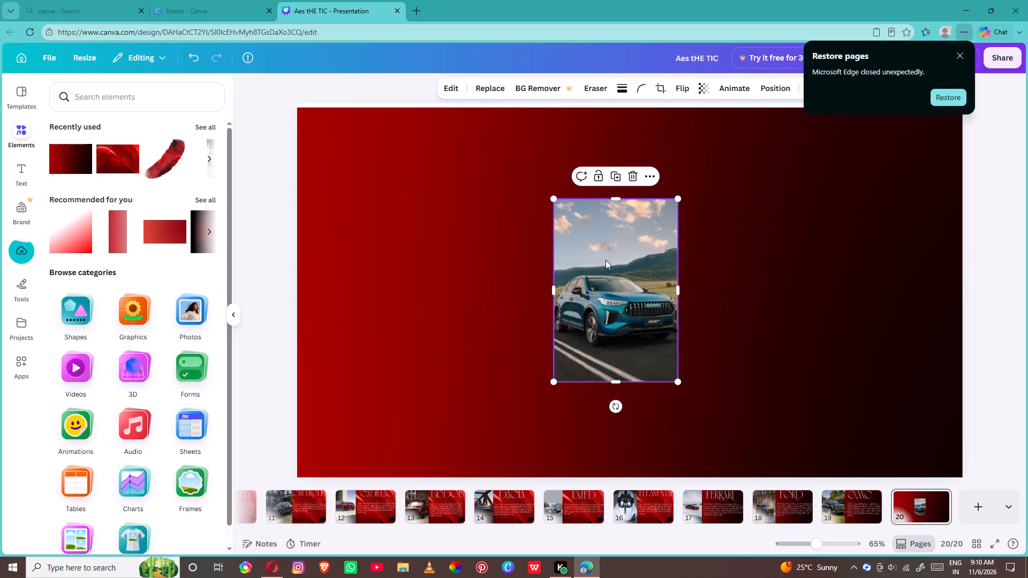
drag(606, 260, 357, 174)
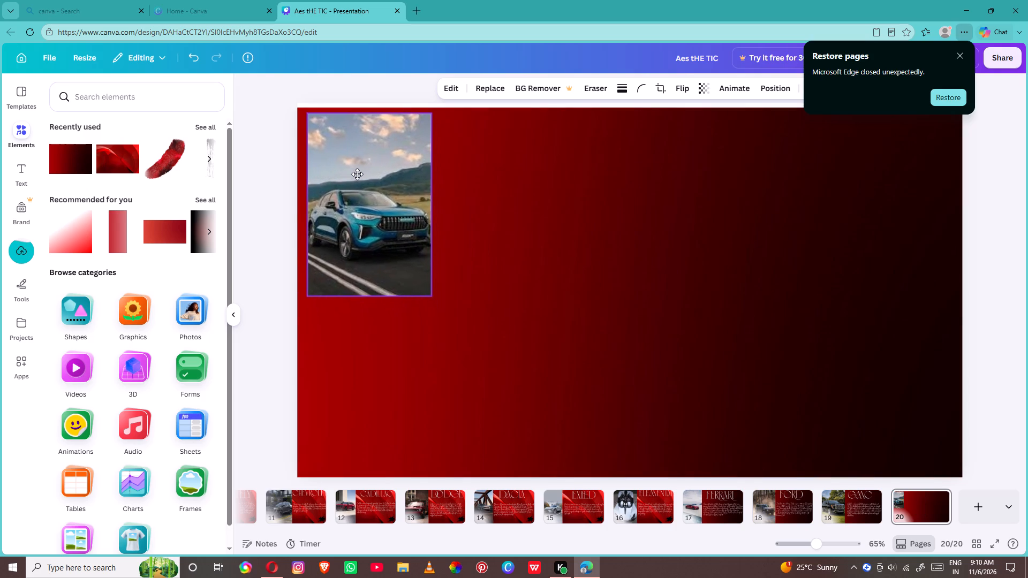
drag(357, 174, 348, 169)
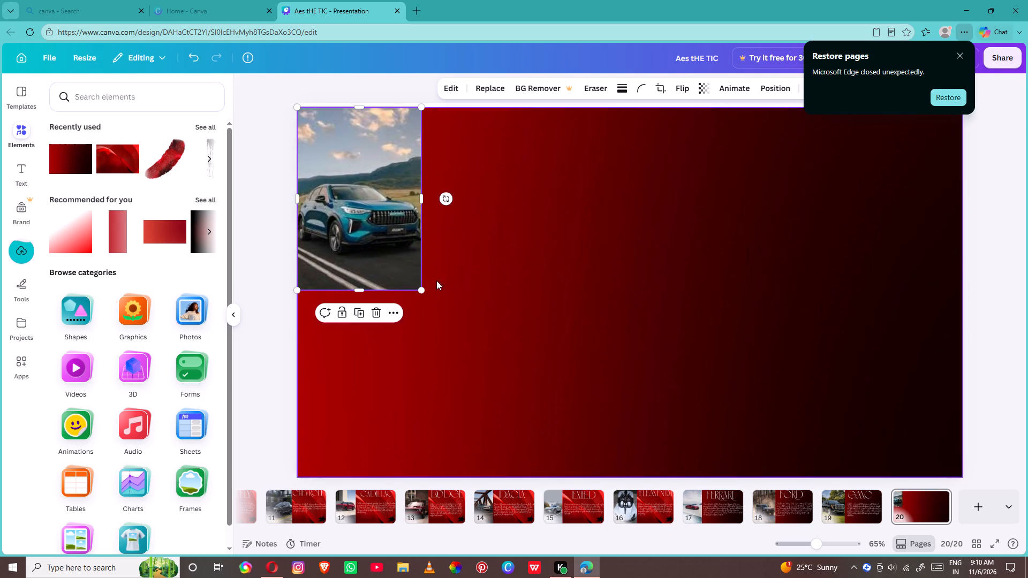
drag(419, 290, 479, 427)
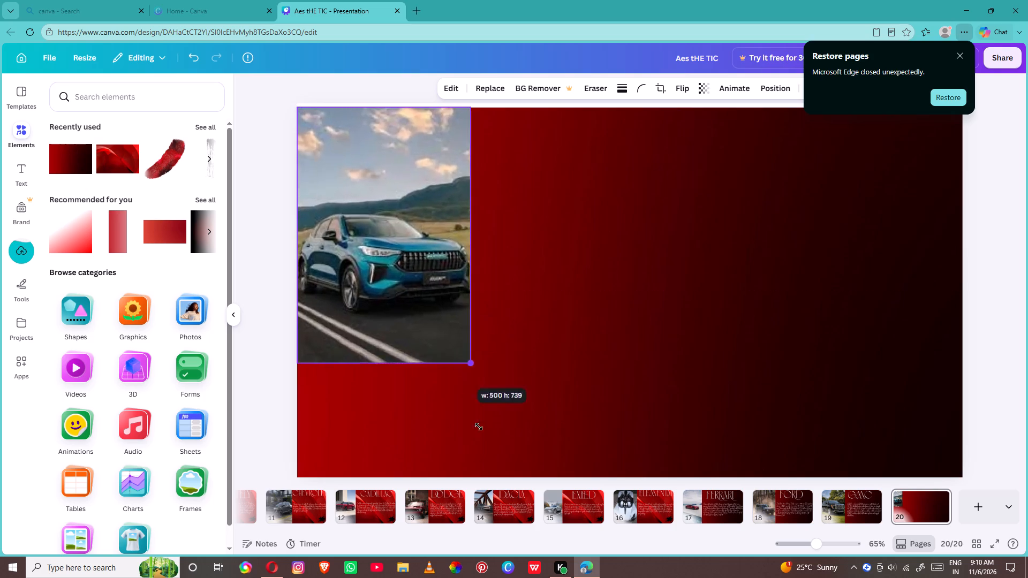
drag(479, 427, 504, 499)
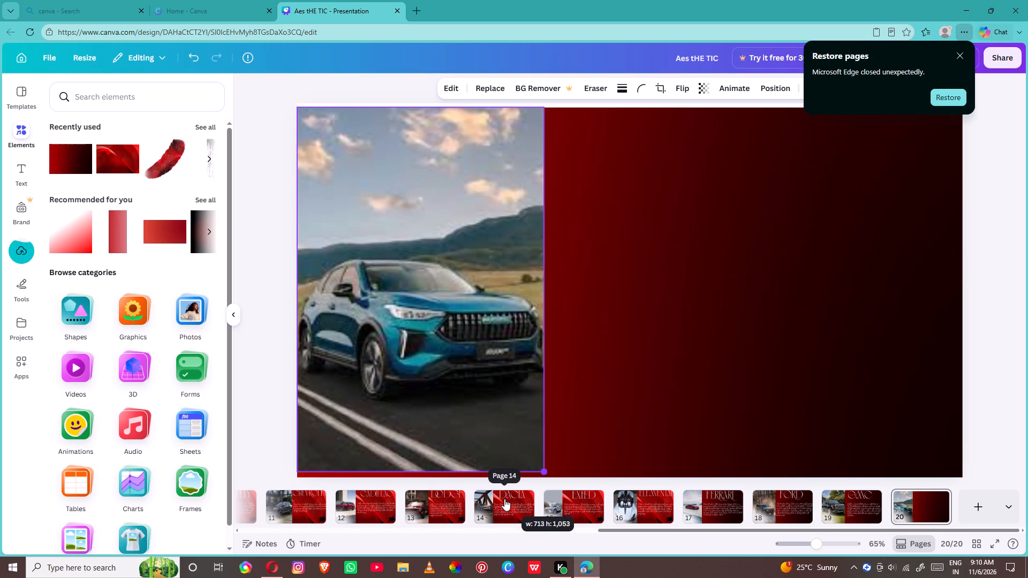
drag(504, 499, 506, 496)
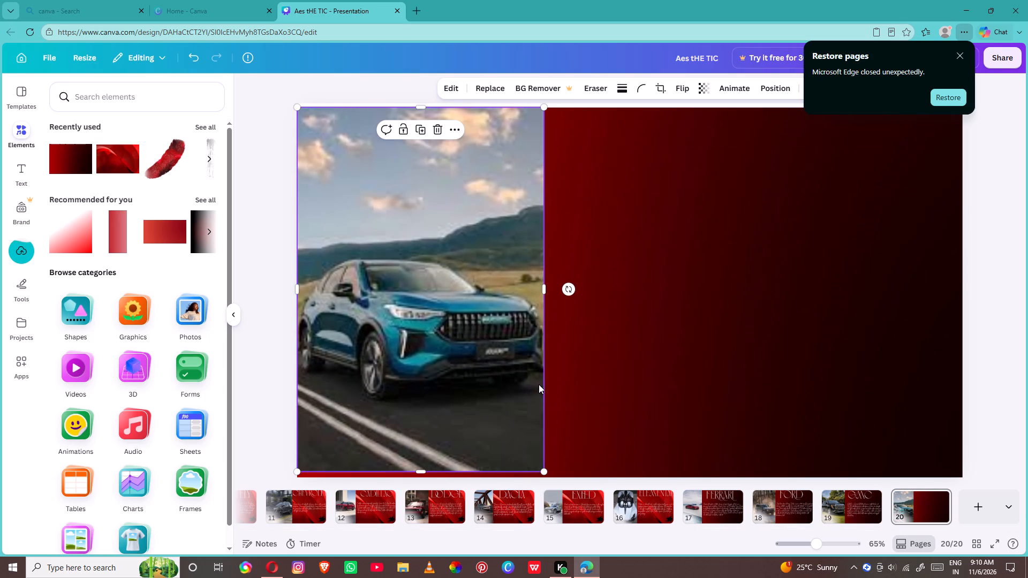
Adjust the SUV photo's edges and position so it fills page 20's full height along the left side.
click(541, 388)
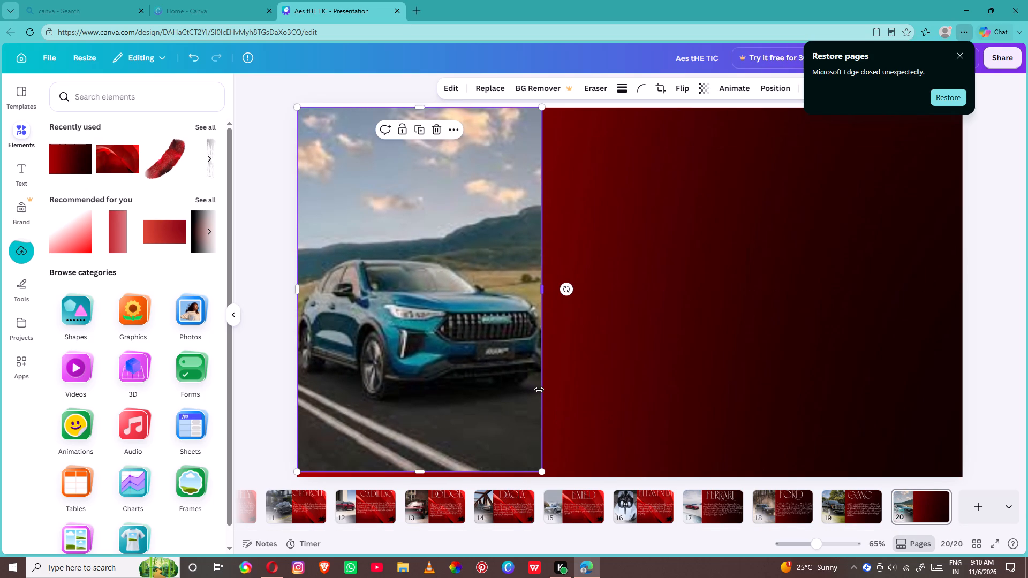
click(539, 390)
drag(521, 392, 522, 398)
click(522, 397)
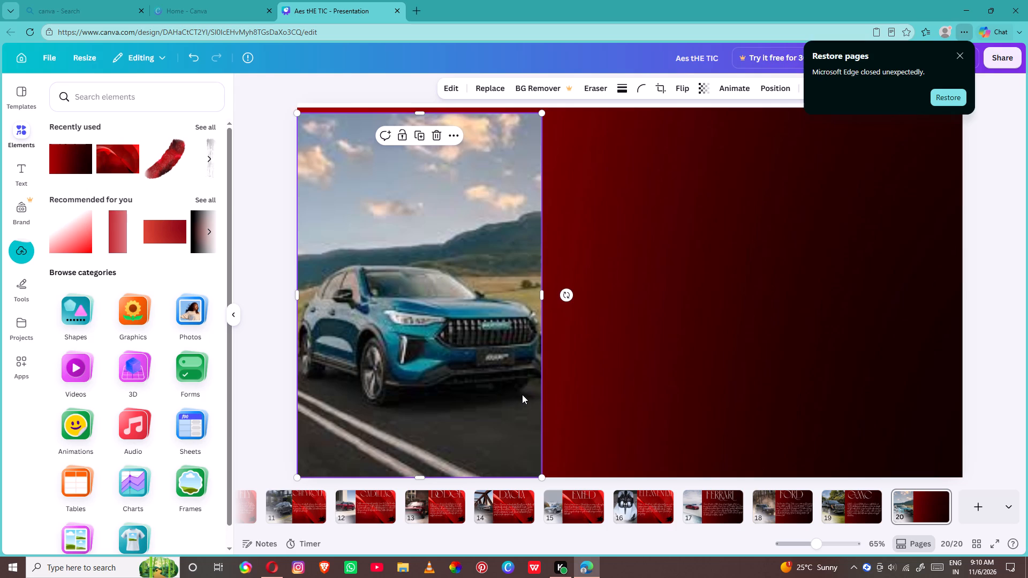
click(298, 109)
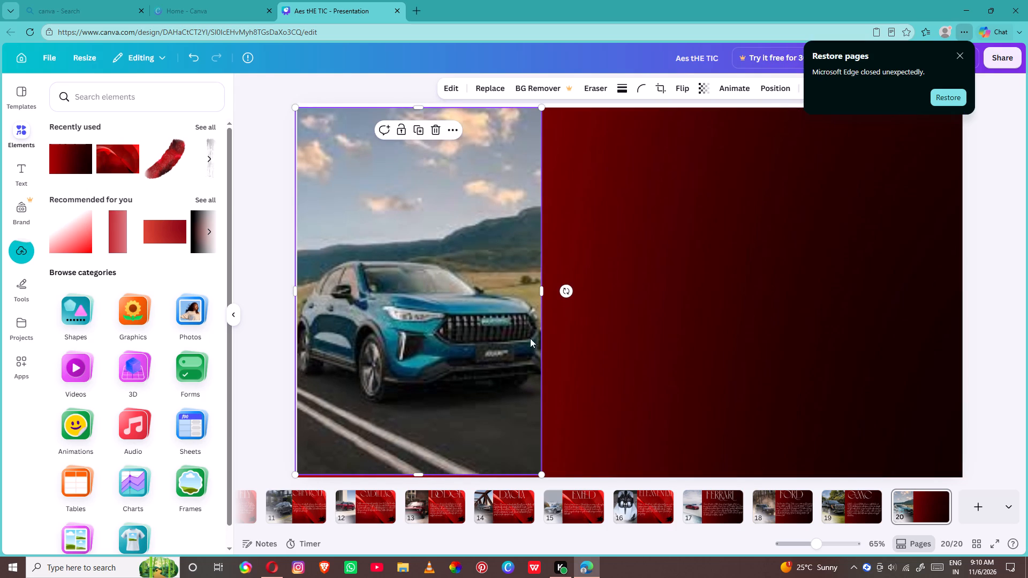
click(539, 470)
click(588, 407)
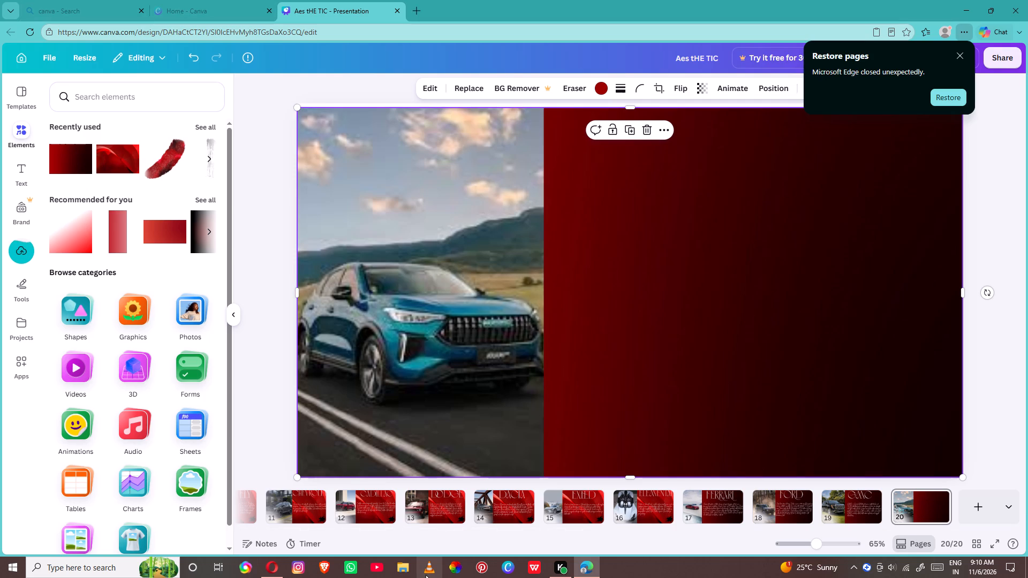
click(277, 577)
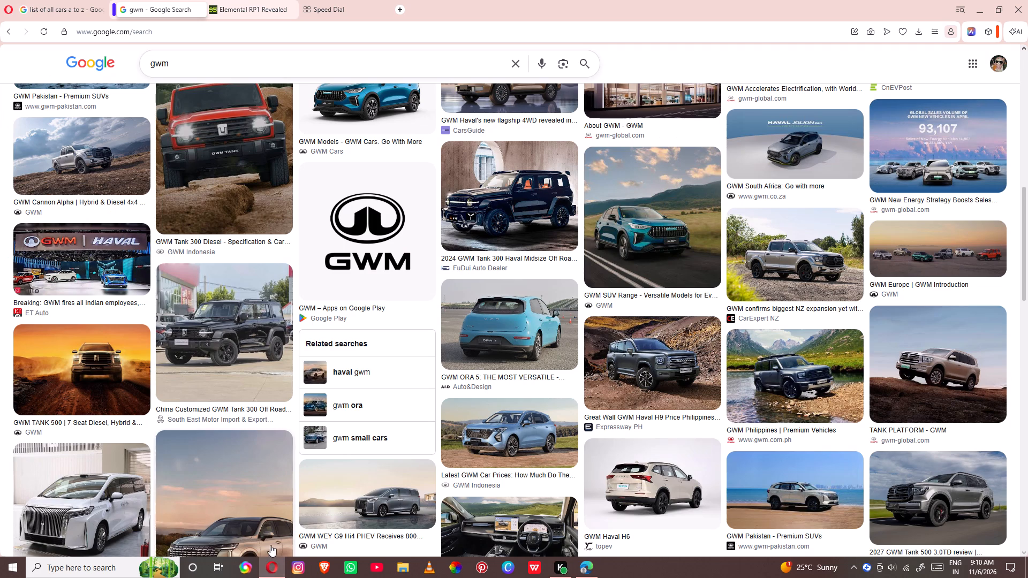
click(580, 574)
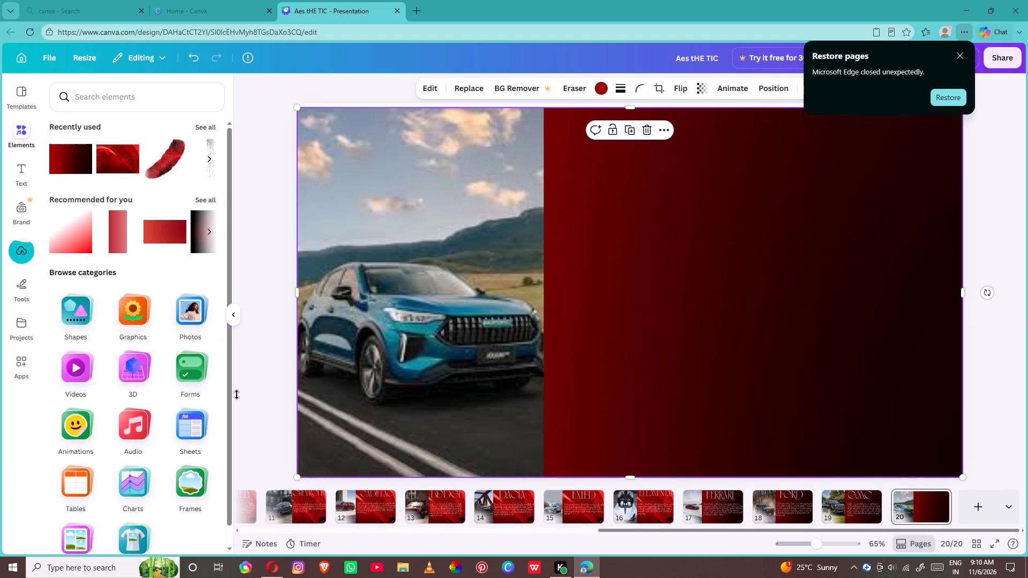
Add the recently used "AES THE TIC" text style to page 20 and replace its wording with "GWM".
click(34, 174)
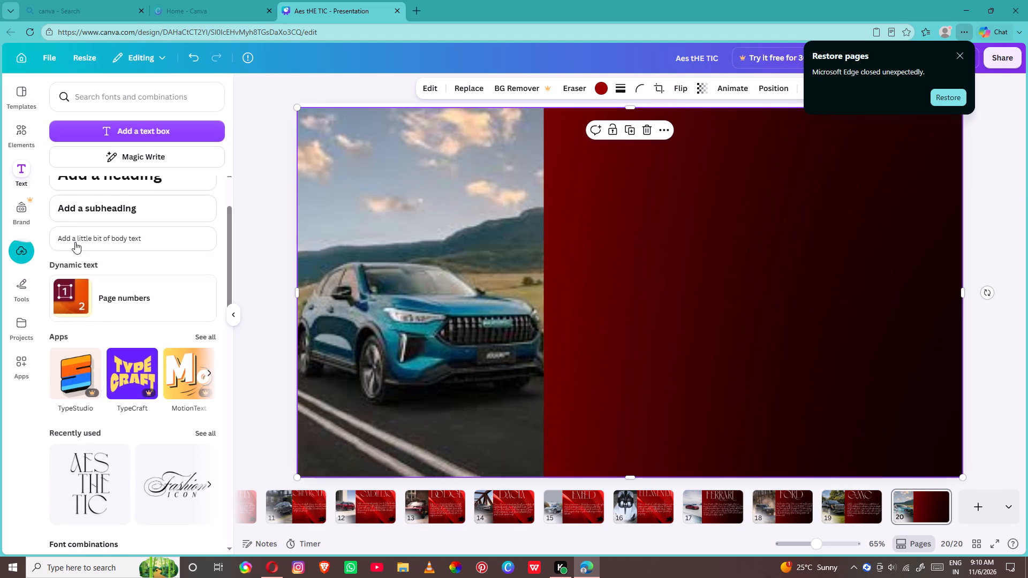
click(100, 477)
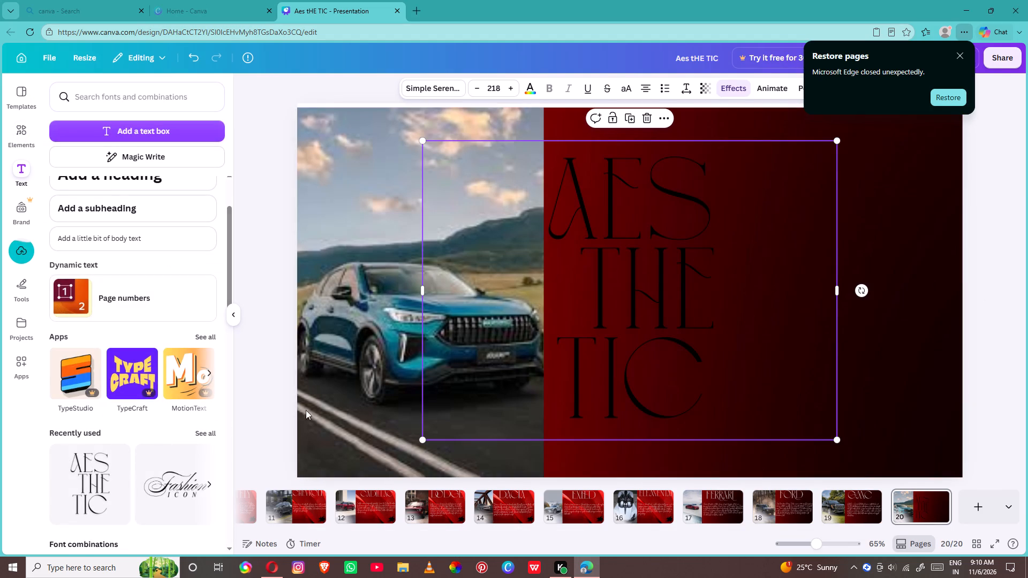
click(749, 294)
key(BackSpace)
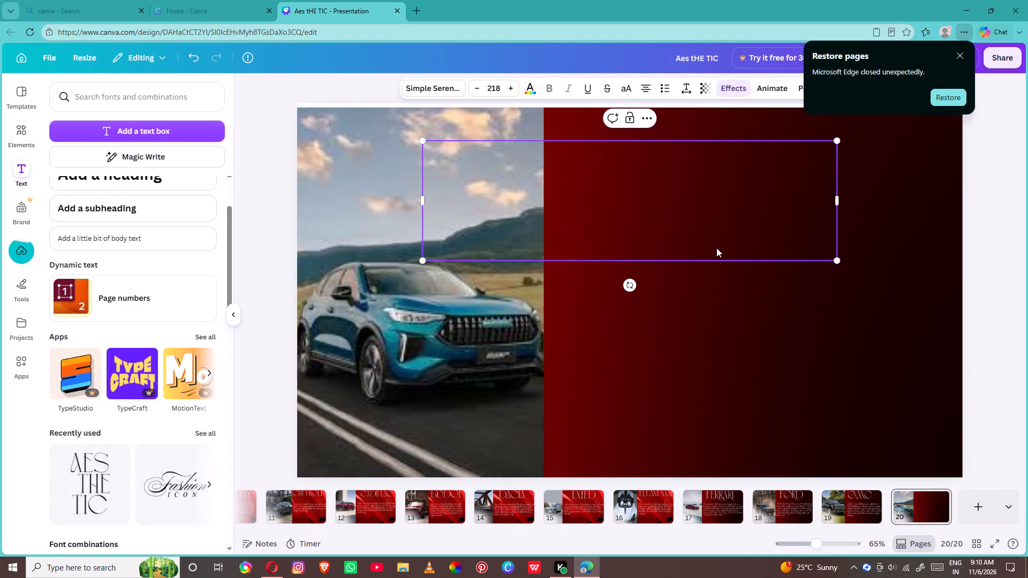
text(gw)
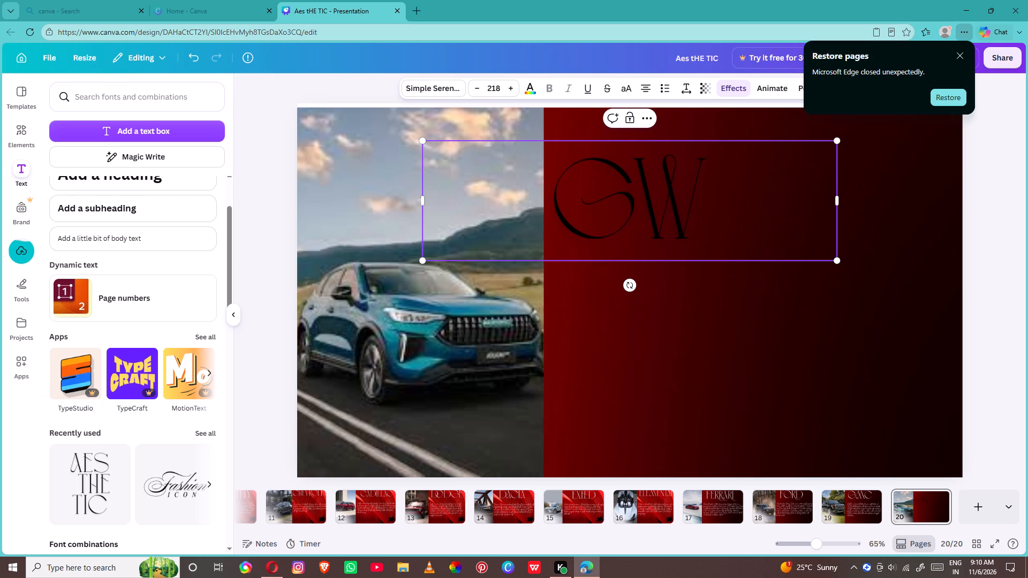
key(m)
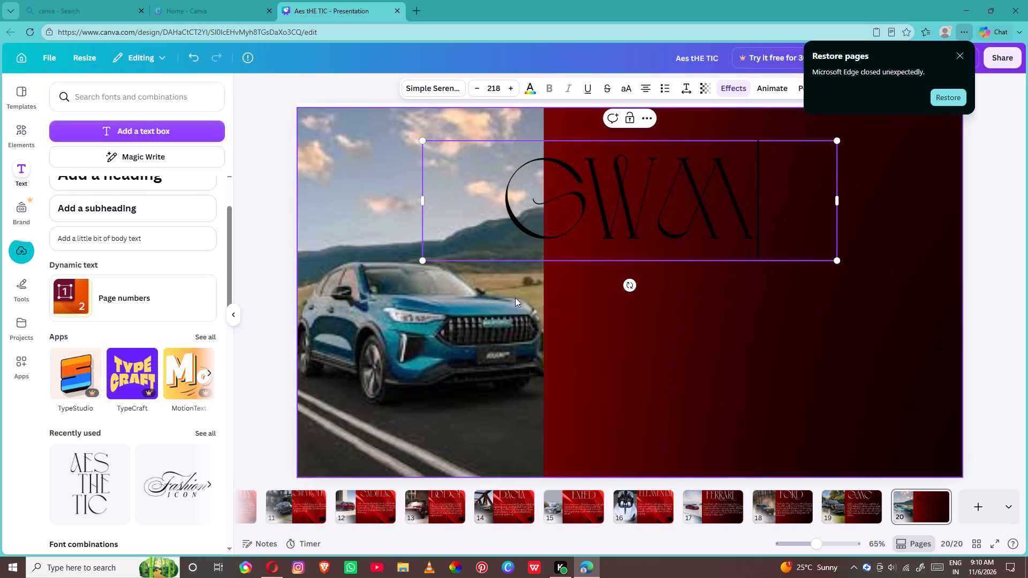
Change the GWM title's text colour to white, applying the colour change to all matching items.
click(532, 90)
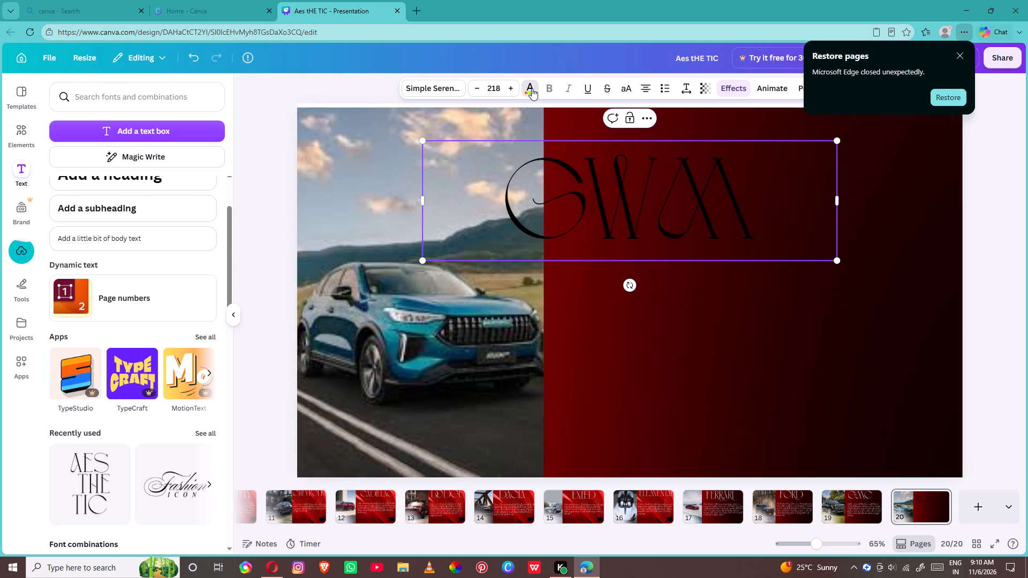
click(200, 391)
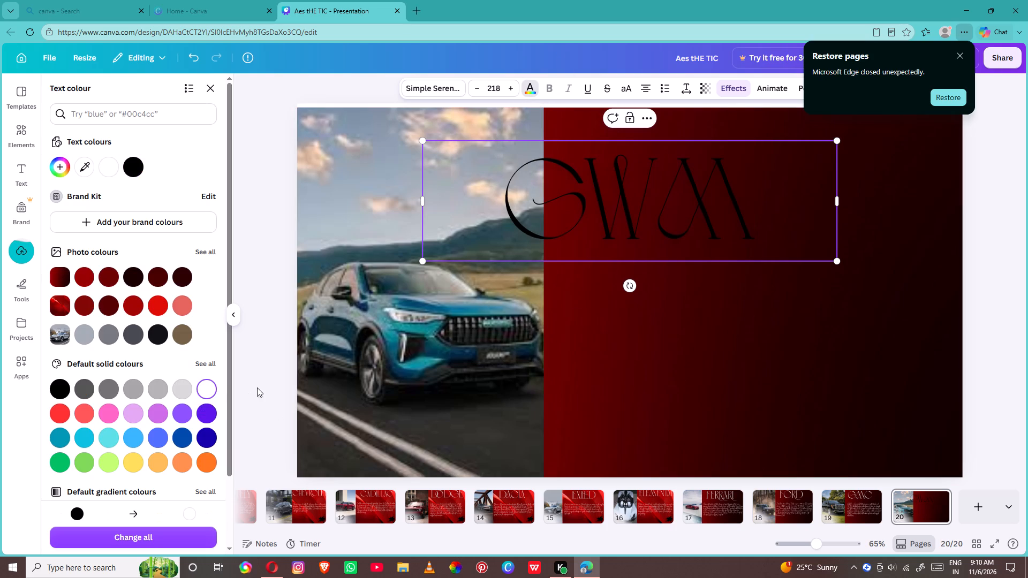
click(158, 533)
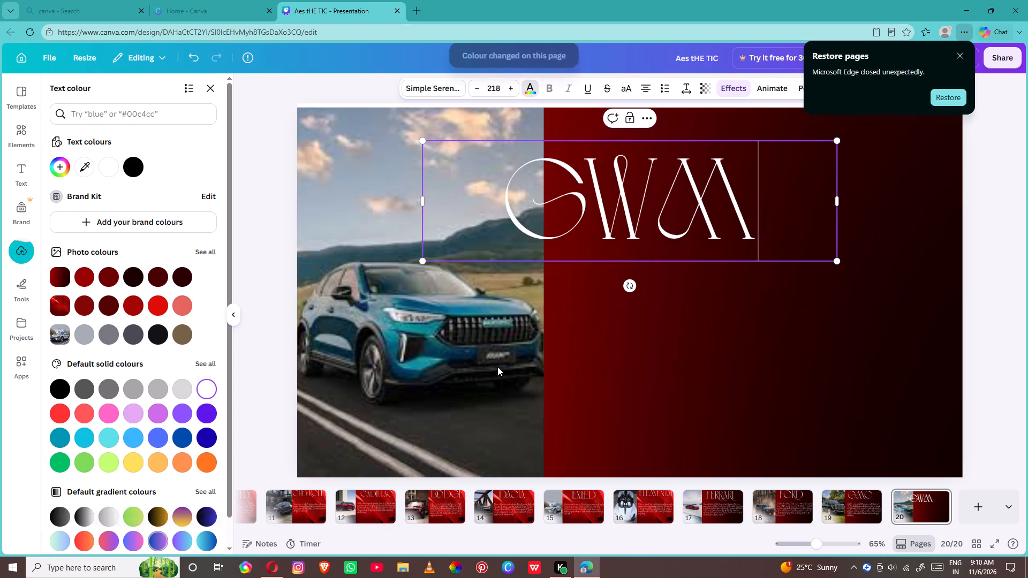
click(599, 332)
Move the GWM title to the top of page 20, over the gradient beside the photo.
drag(598, 220, 692, 172)
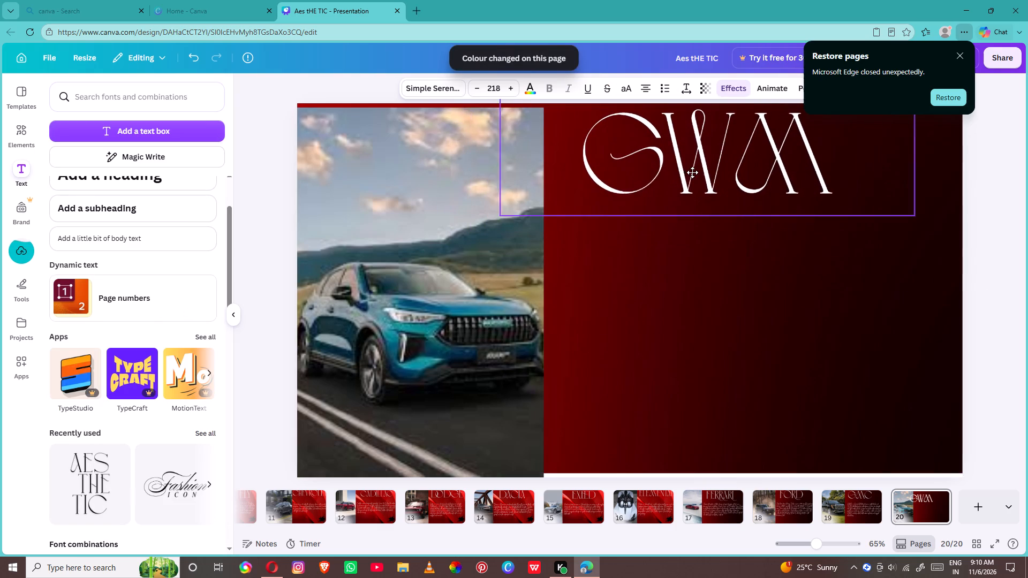
drag(692, 172, 699, 173)
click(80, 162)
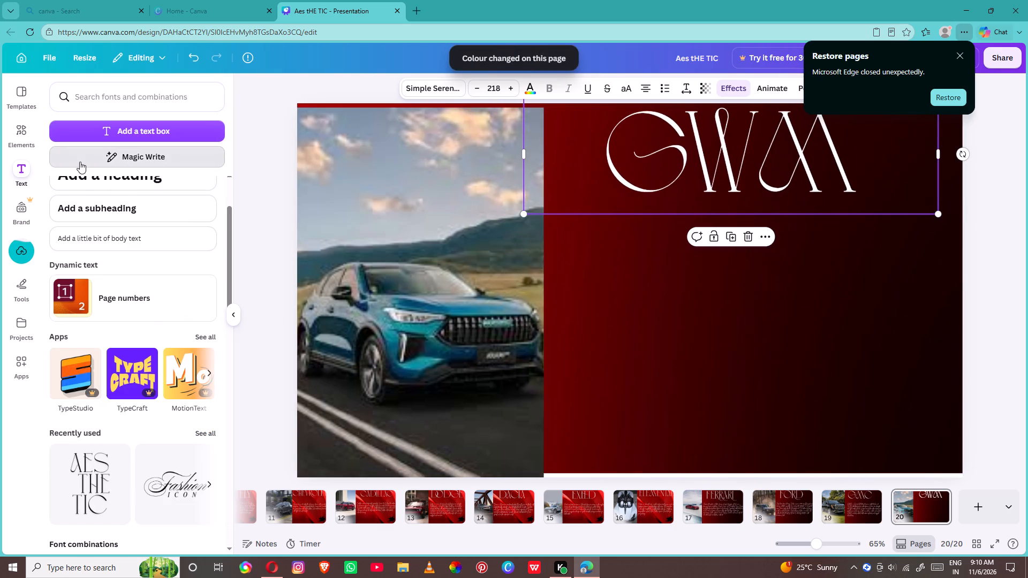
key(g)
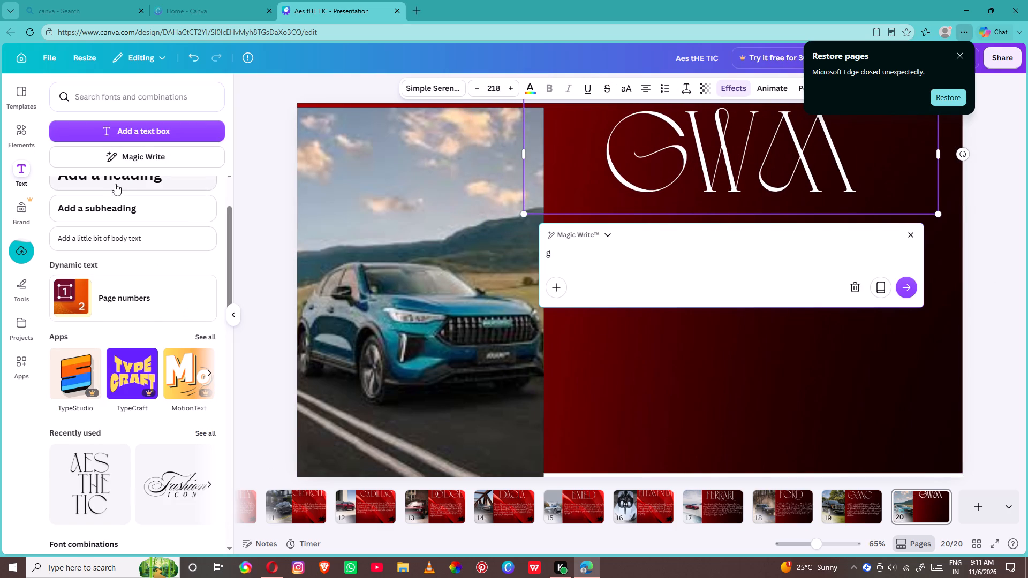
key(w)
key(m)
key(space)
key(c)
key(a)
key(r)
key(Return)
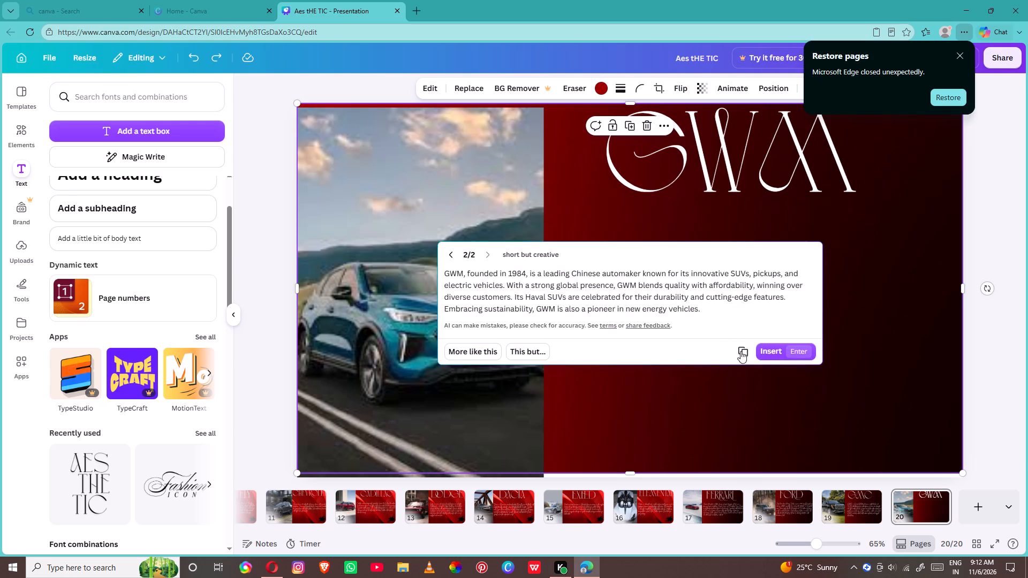
Insert the generated GWM description on page 20 and set its font to Brittany.
click(768, 352)
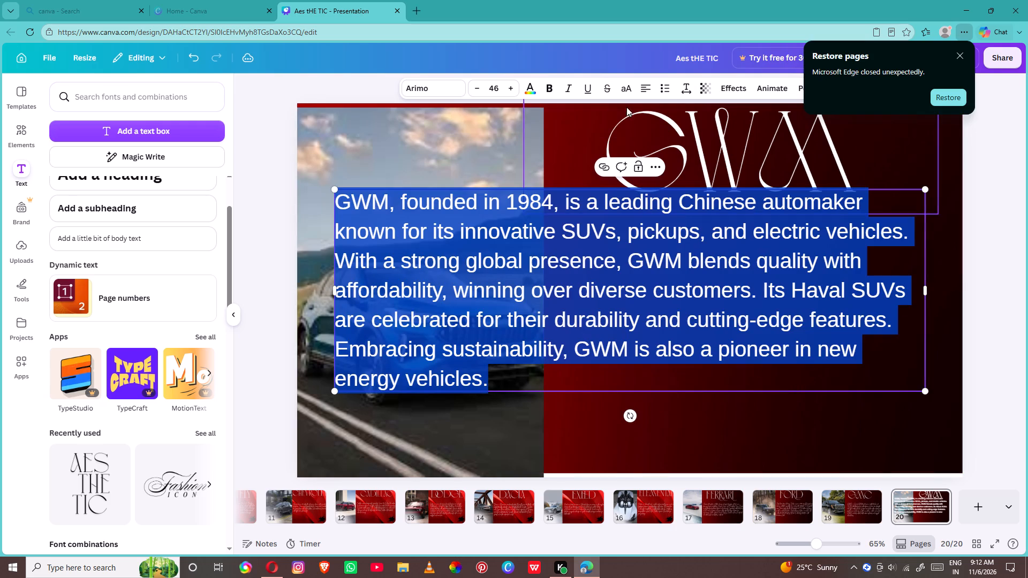
click(434, 79)
click(434, 89)
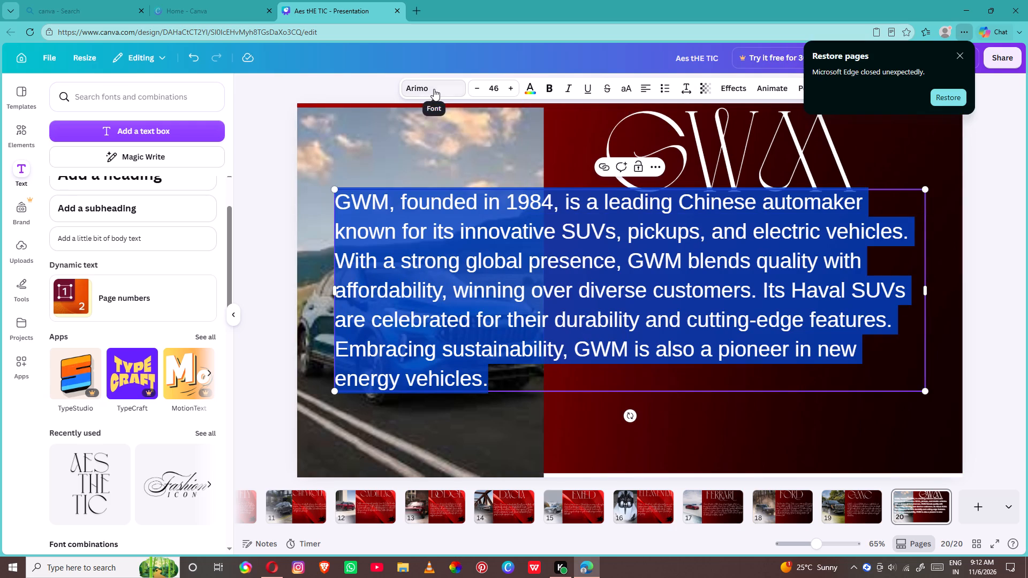
click(158, 232)
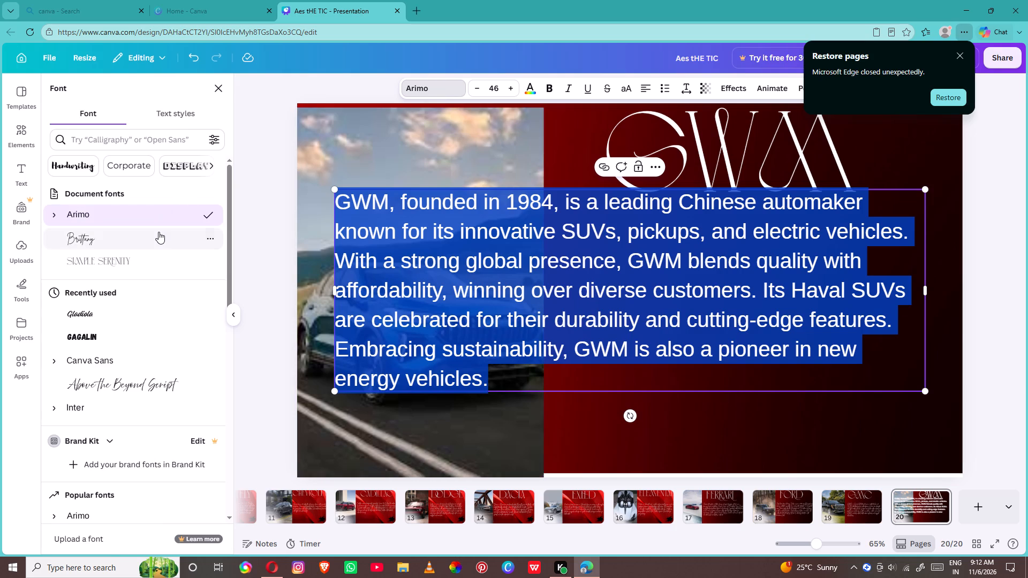
Shrink the description text box so it fits over the gradient beside the SUV photo, below the GWM title.
drag(336, 187, 360, 208)
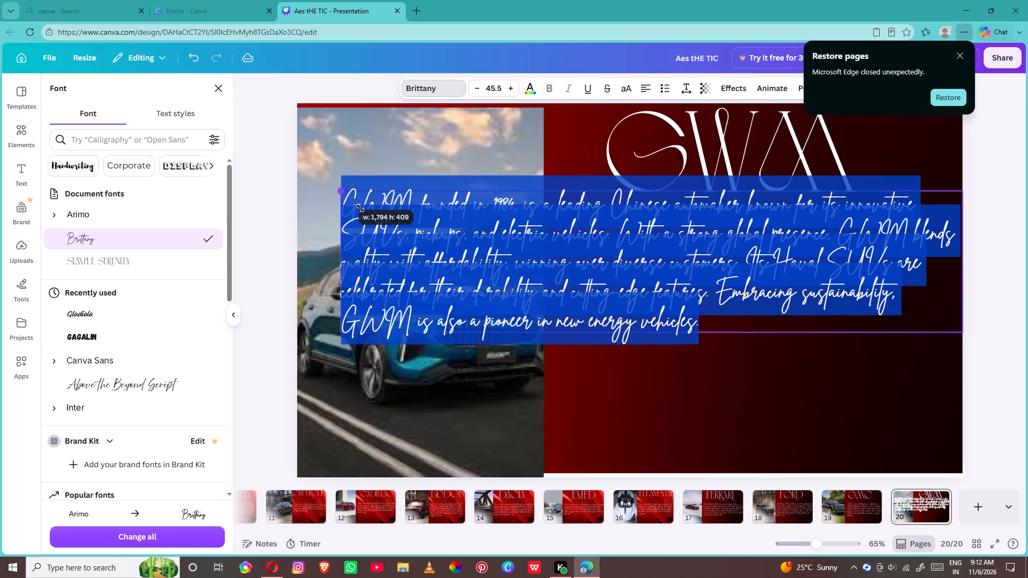
drag(360, 208, 535, 304)
Nudge the SUV photo up to align it with the page's top edge and deselect it.
drag(475, 302, 474, 297)
click(474, 296)
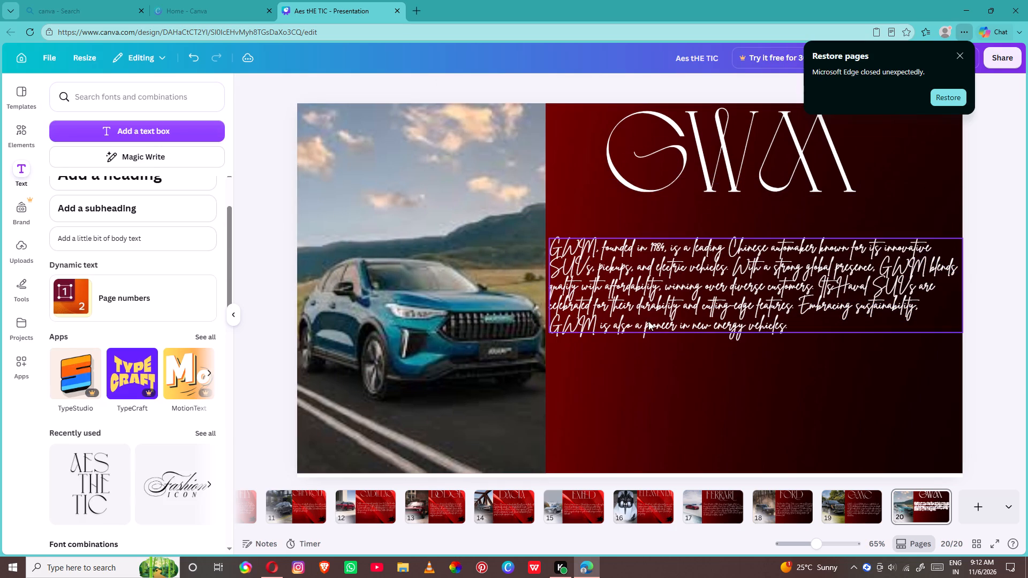
Increase the GWM description's font size to 37.3.
click(649, 321)
triple_click(511, 89)
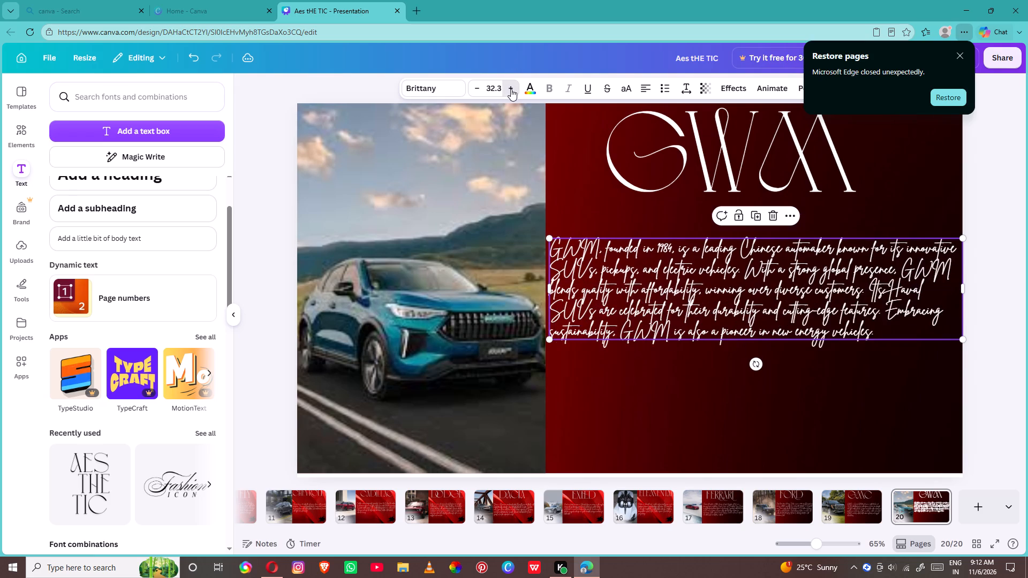
triple_click(511, 89)
click(511, 89)
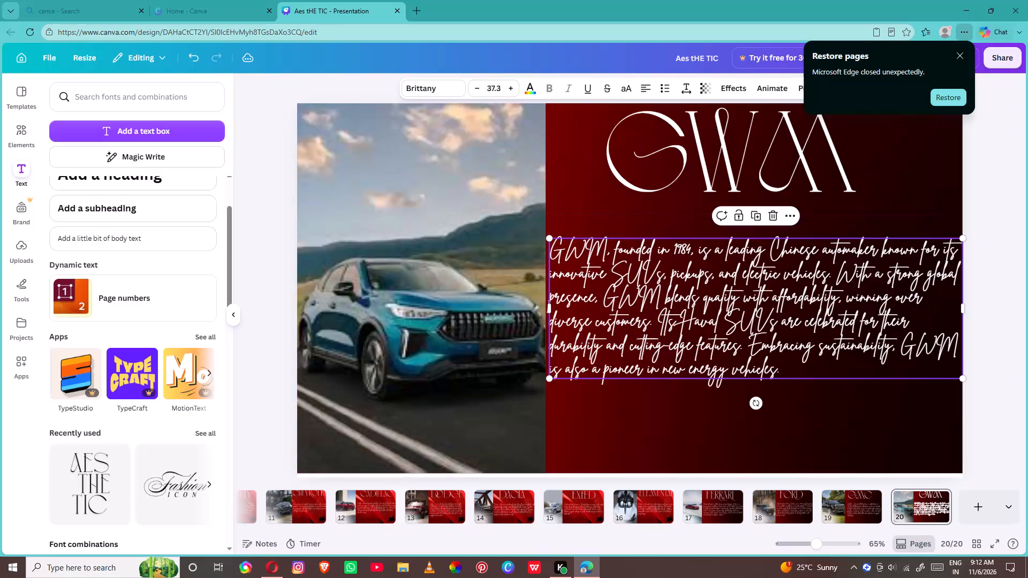
Add a blank page 21 and stretch the recently used red-to-black gradient image over the whole page.
click(986, 523)
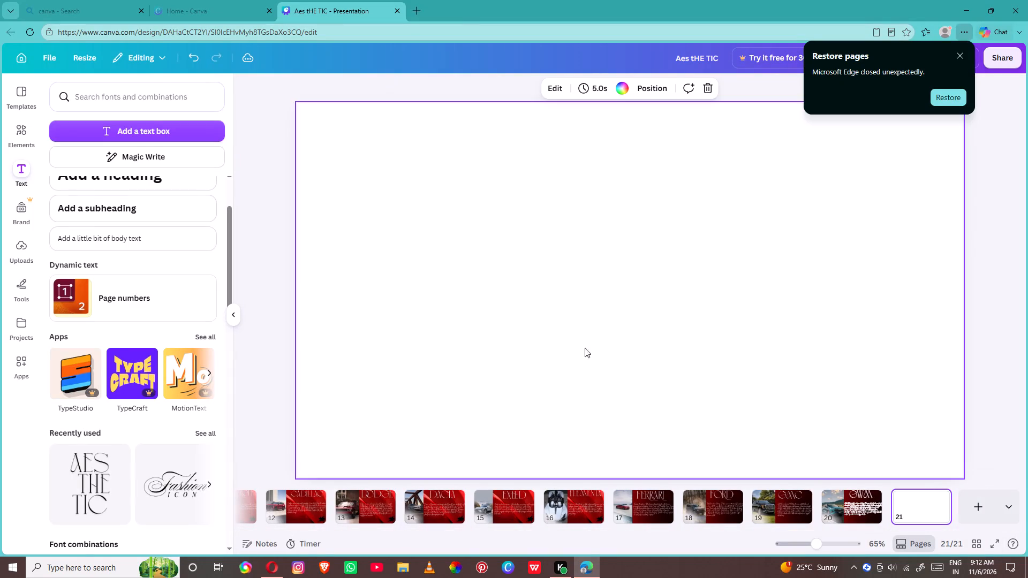
click(30, 132)
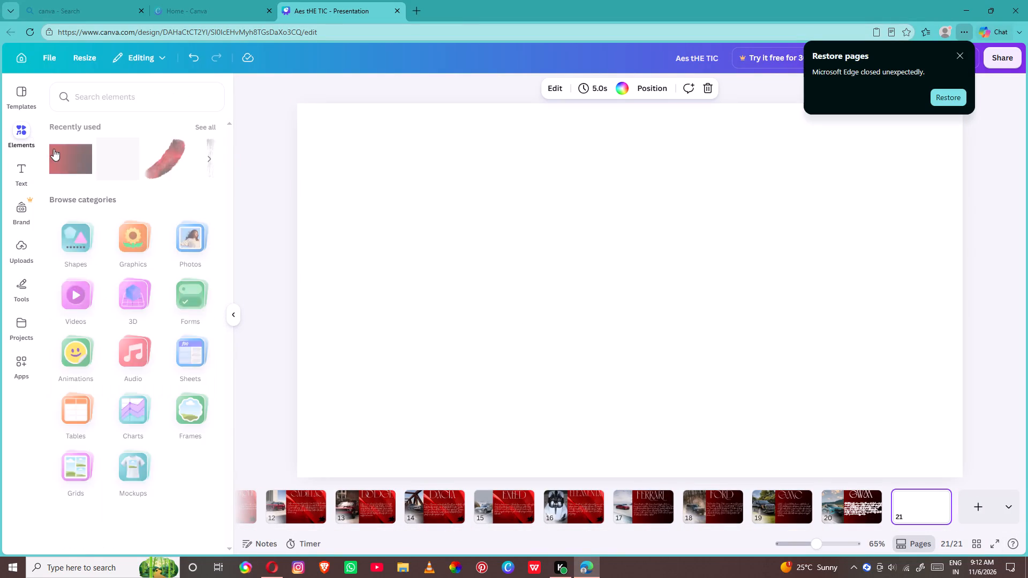
click(71, 154)
drag(417, 223, 293, 230)
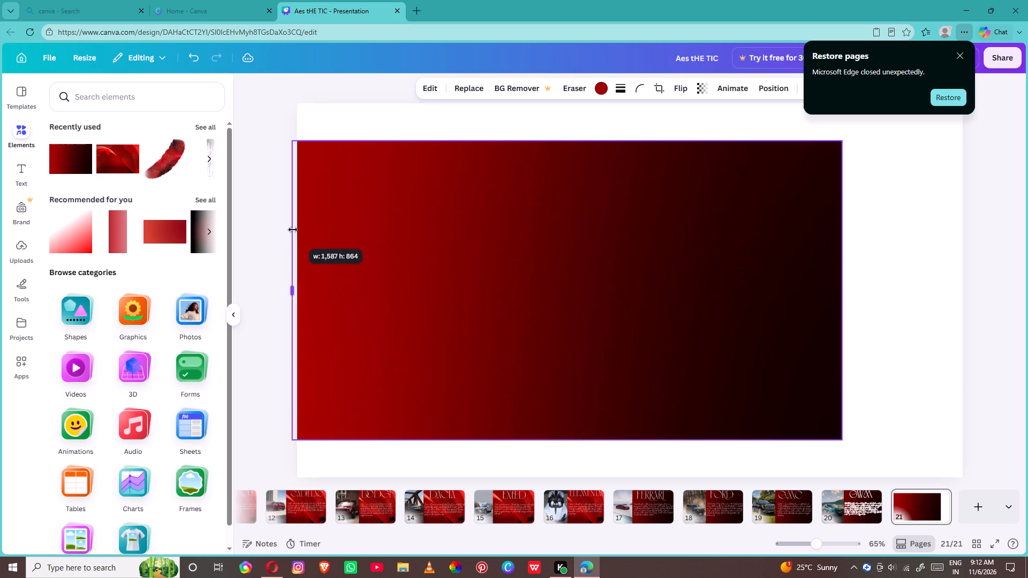
drag(293, 230, 298, 231)
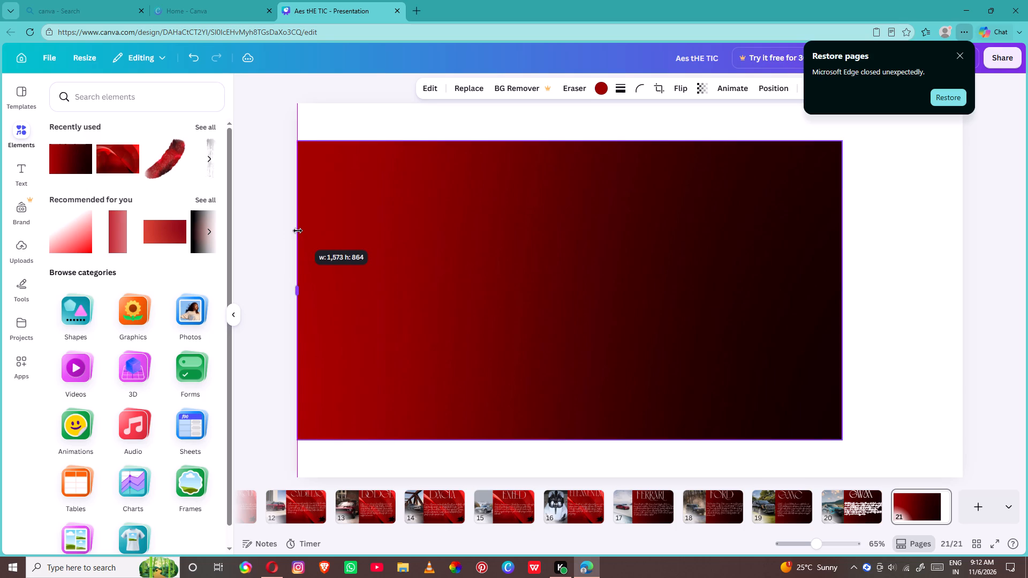
drag(298, 231, 298, 231)
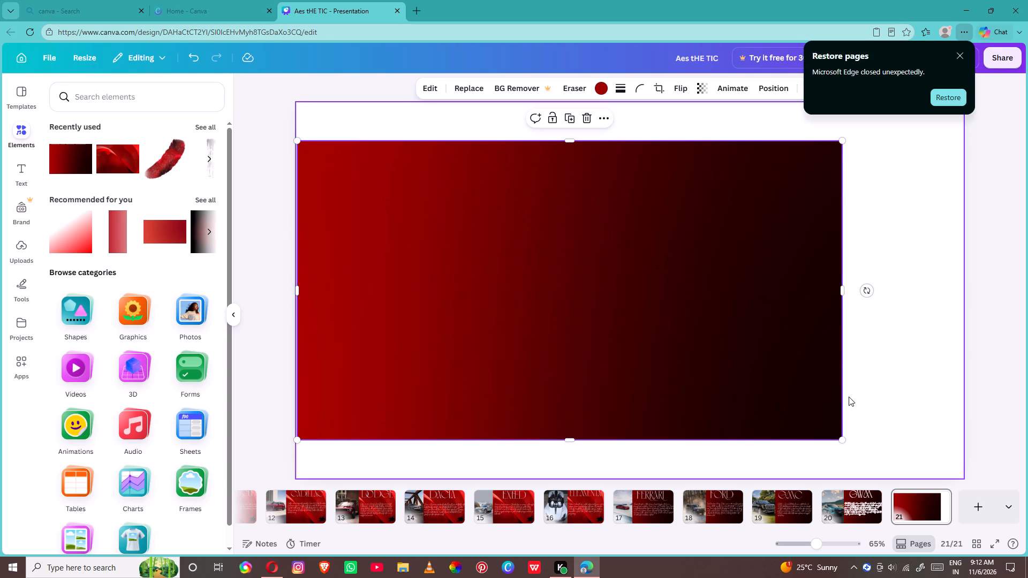
drag(842, 404, 963, 433)
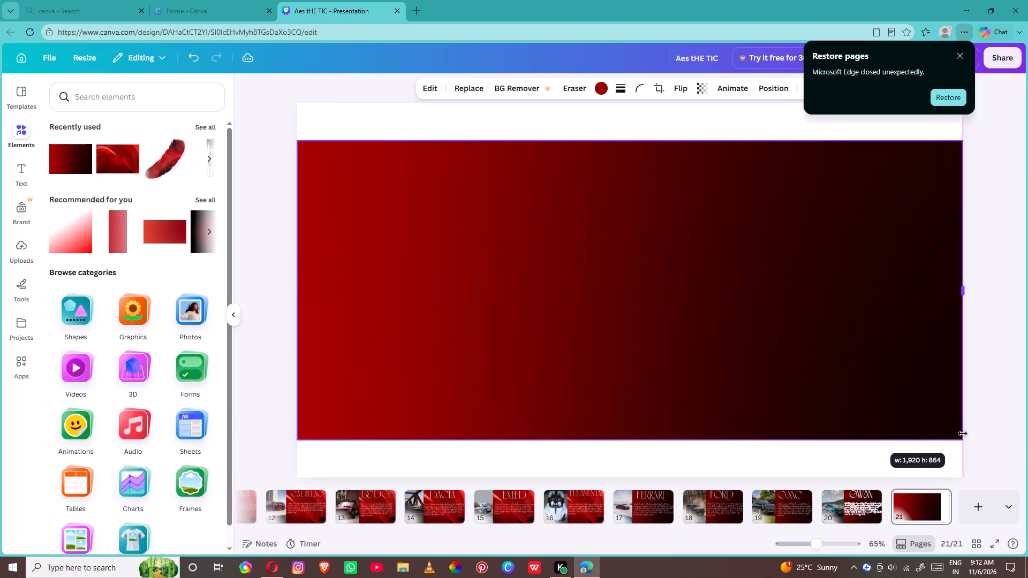
drag(963, 433, 963, 434)
drag(822, 141, 822, 141)
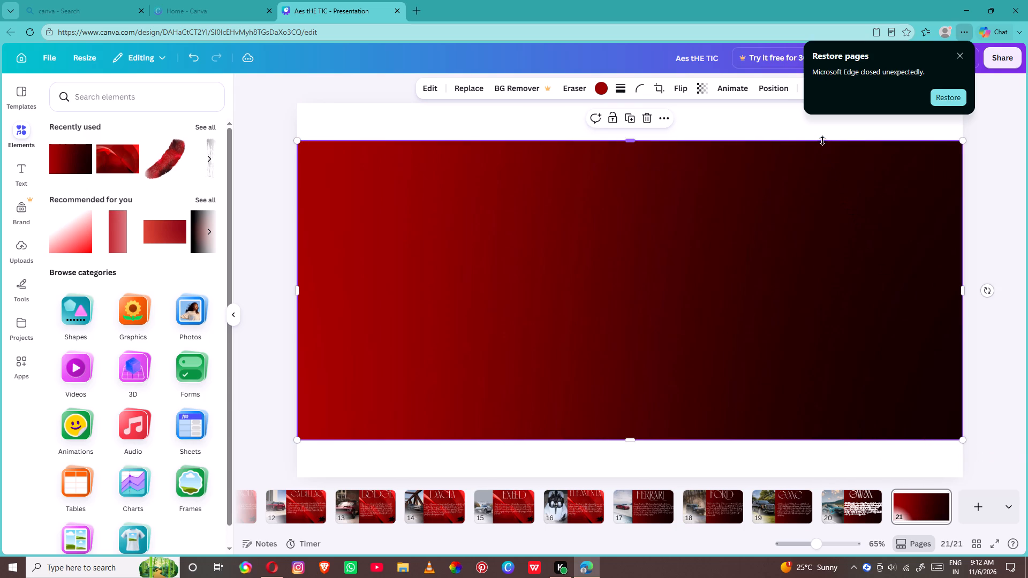
drag(822, 141, 827, 105)
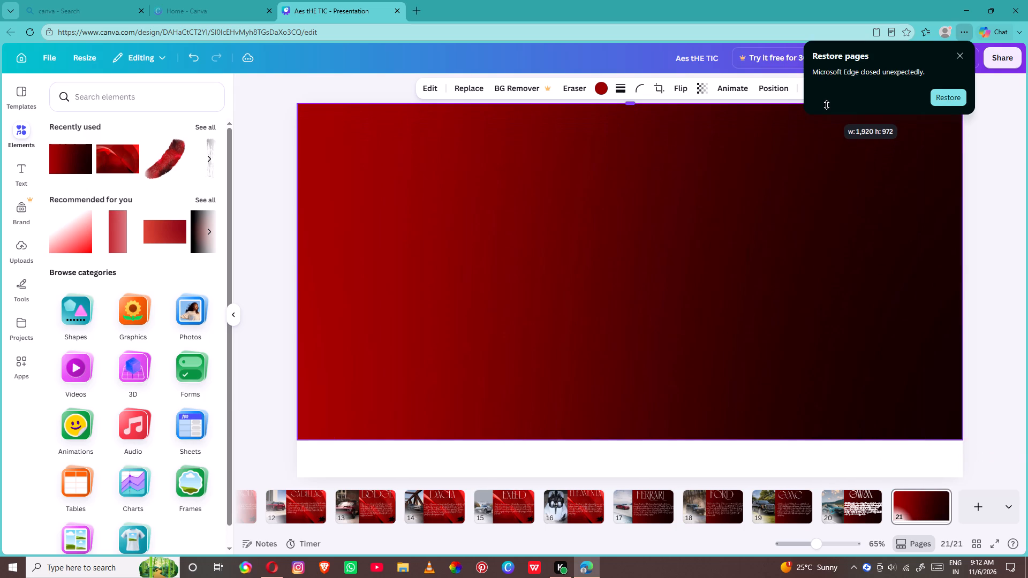
drag(827, 105, 827, 104)
drag(848, 439, 846, 478)
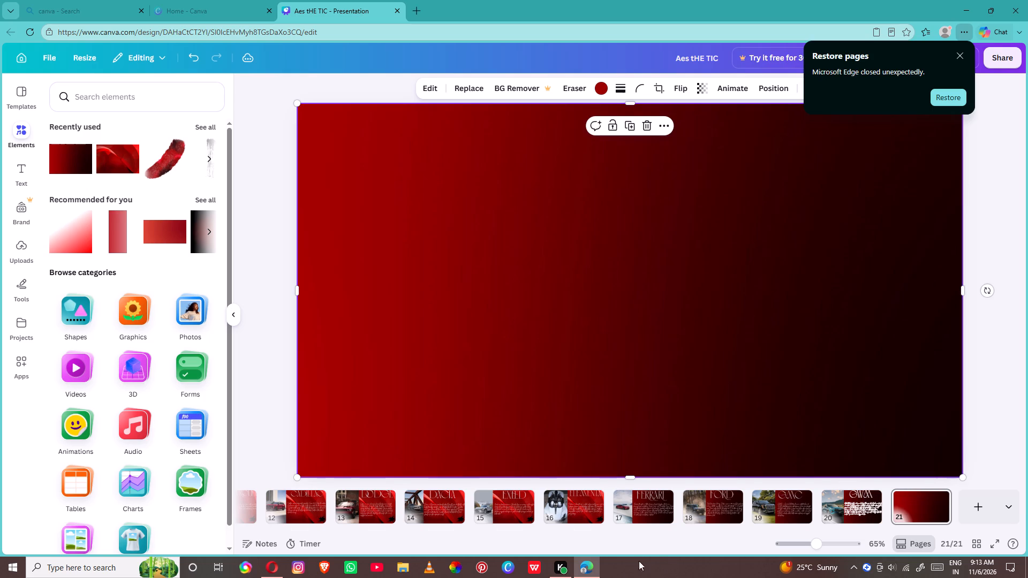
Switch to Opera, check the A to Z car list for the next brand, and search Google Images for "honda".
click(277, 571)
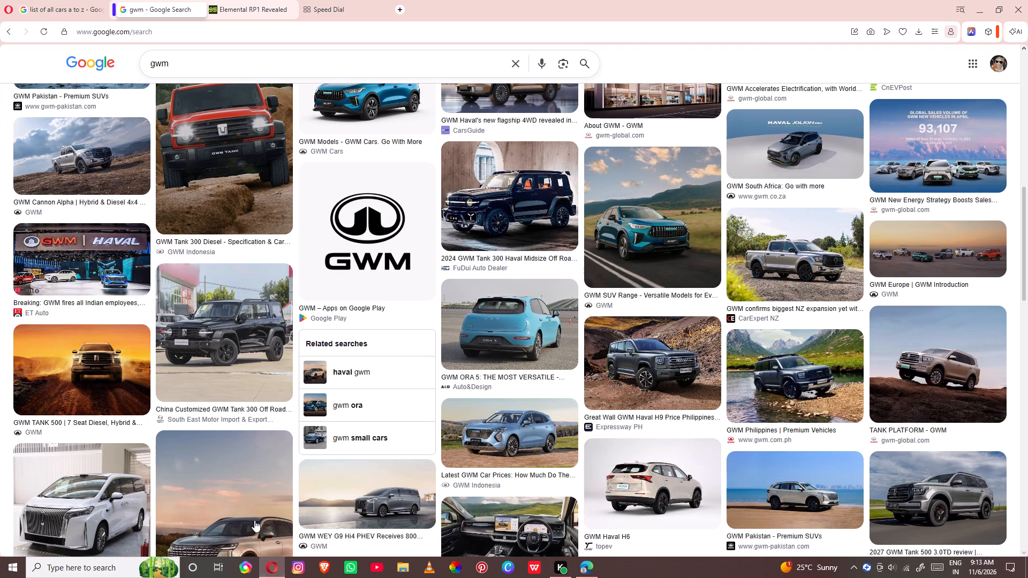
click(29, 11)
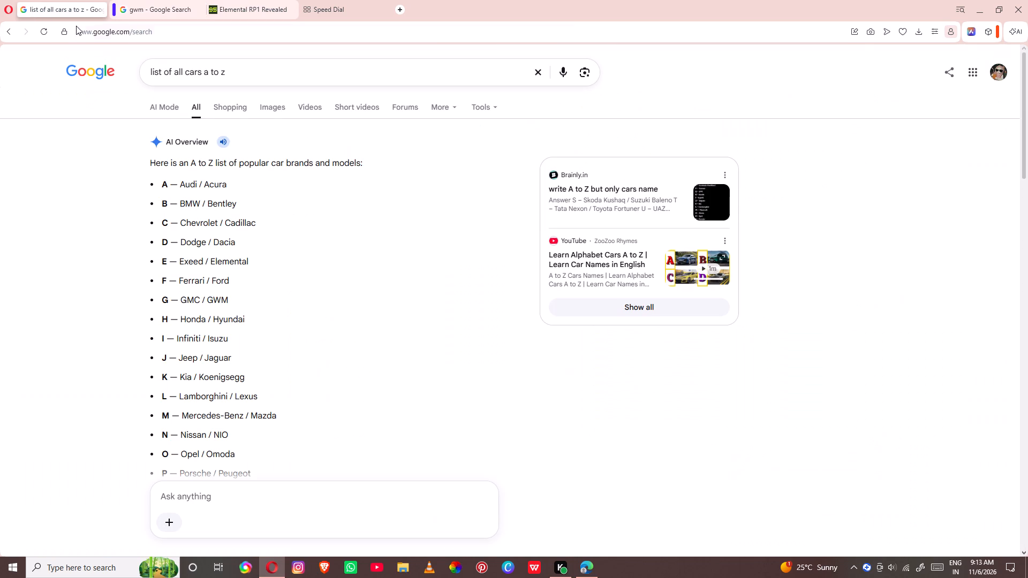
click(147, 12)
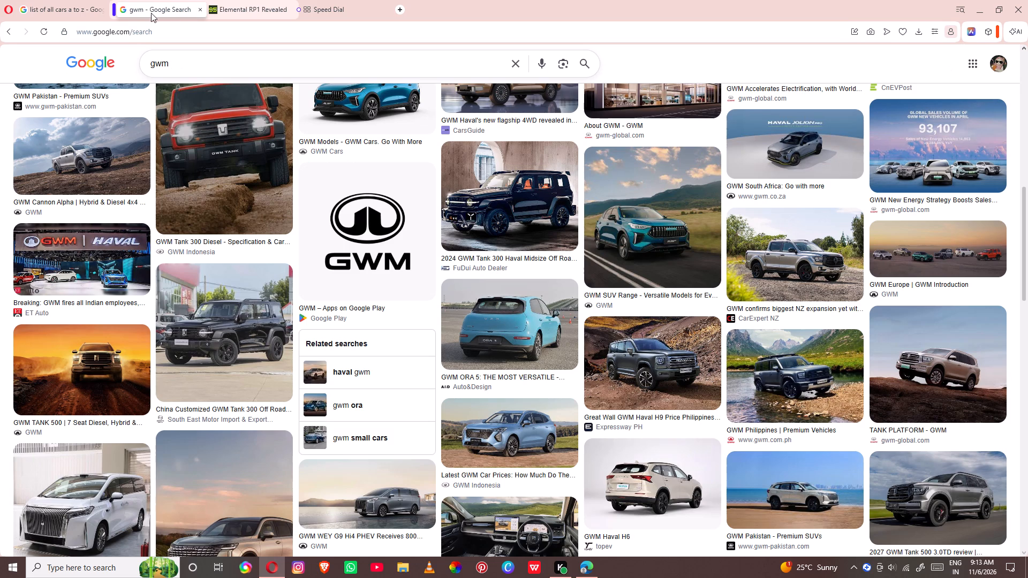
click(214, 59)
key(BackSpace)
key(BackSpace)
key(BackSpace)
key(BackSpace)
key(BackSpace)
key(BackSpace)
key(BackSpace)
key(BackSpace)
key(BackSpace)
key(BackSpace)
key(BackSpace)
key(BackSpace)
key(BackSpace)
key(BackSpace)
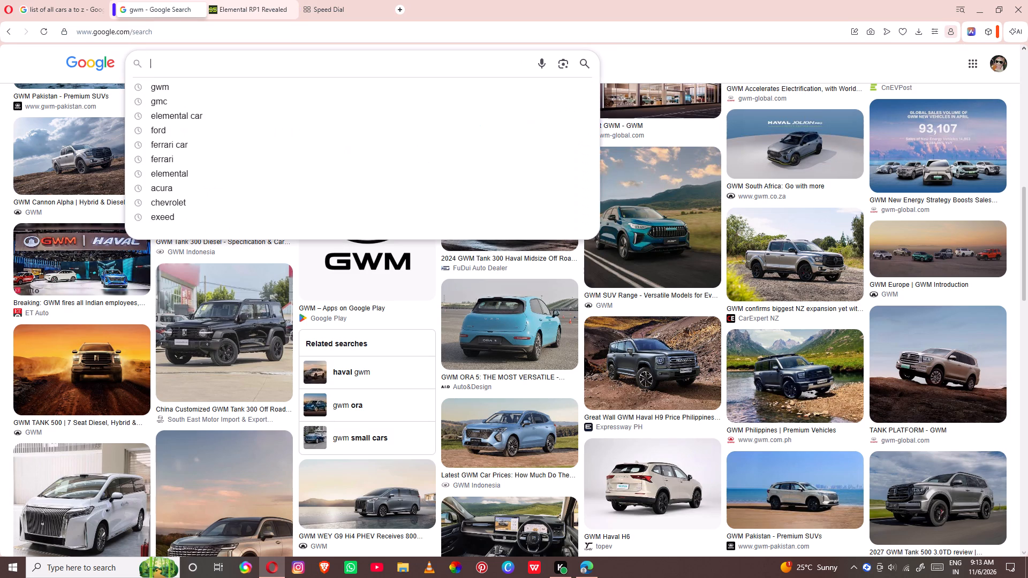
text(honda)
key(Return)
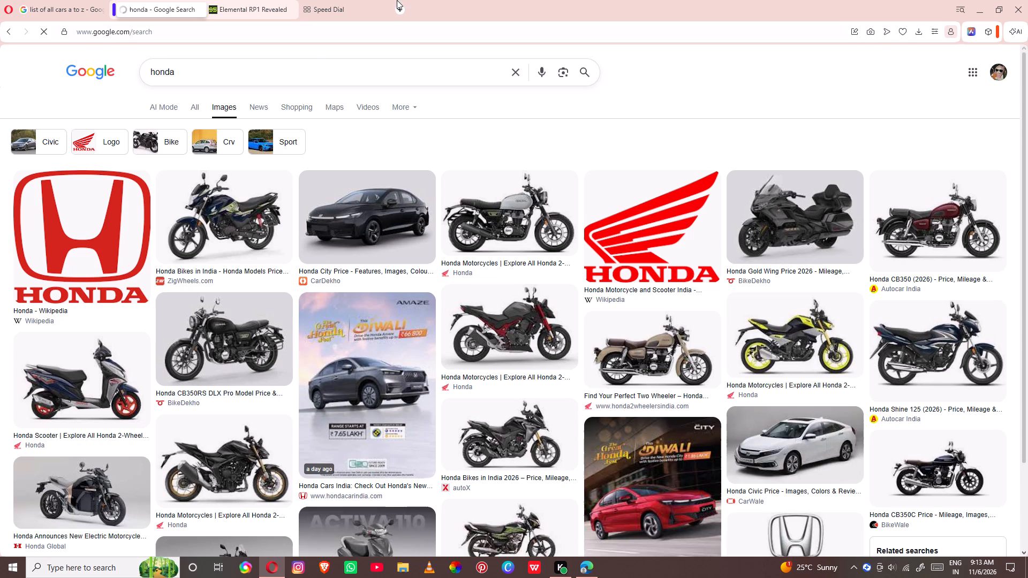
Browse the Honda image results for a car photo and open the preview of the red Honda City advert.
scroll(481, 273, down, 1)
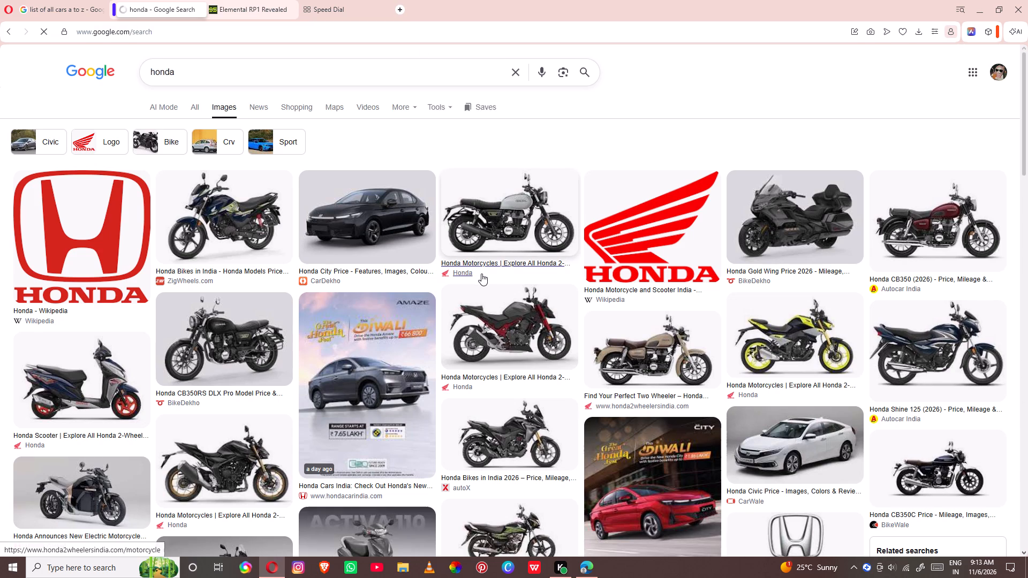
scroll(481, 273, down, 1)
scroll(523, 347, down, 2)
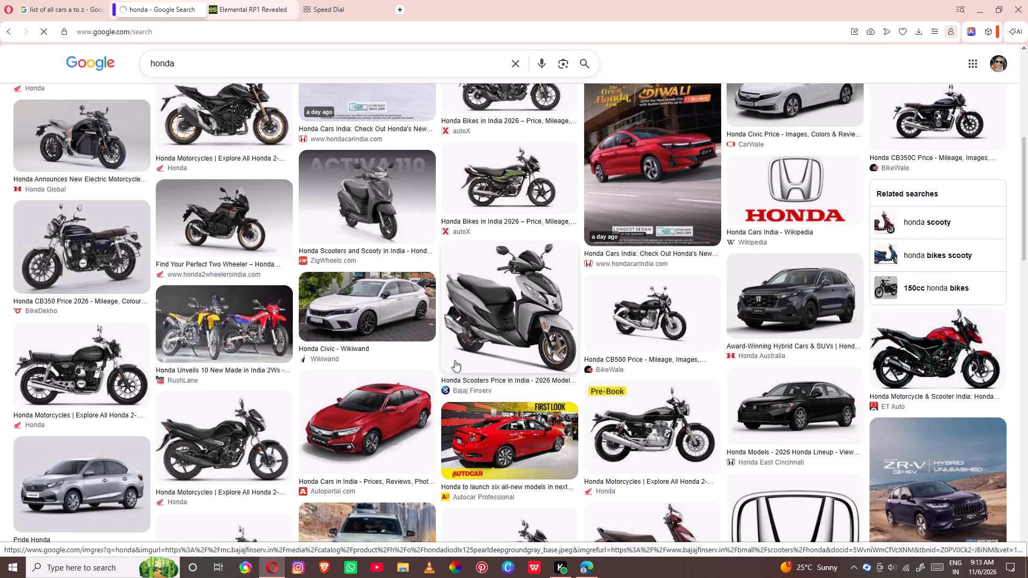
scroll(440, 366, down, 5)
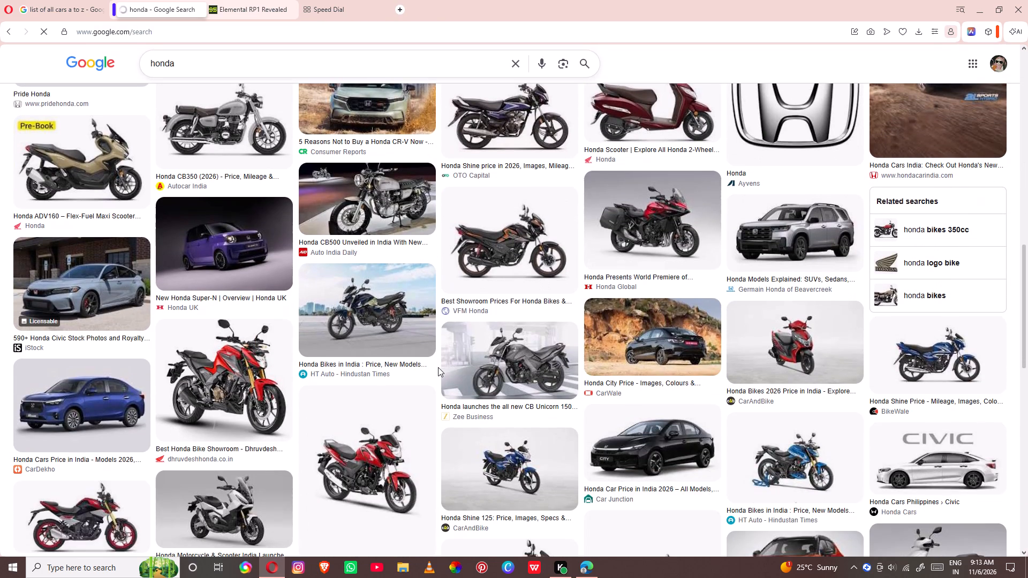
scroll(438, 367, down, 4)
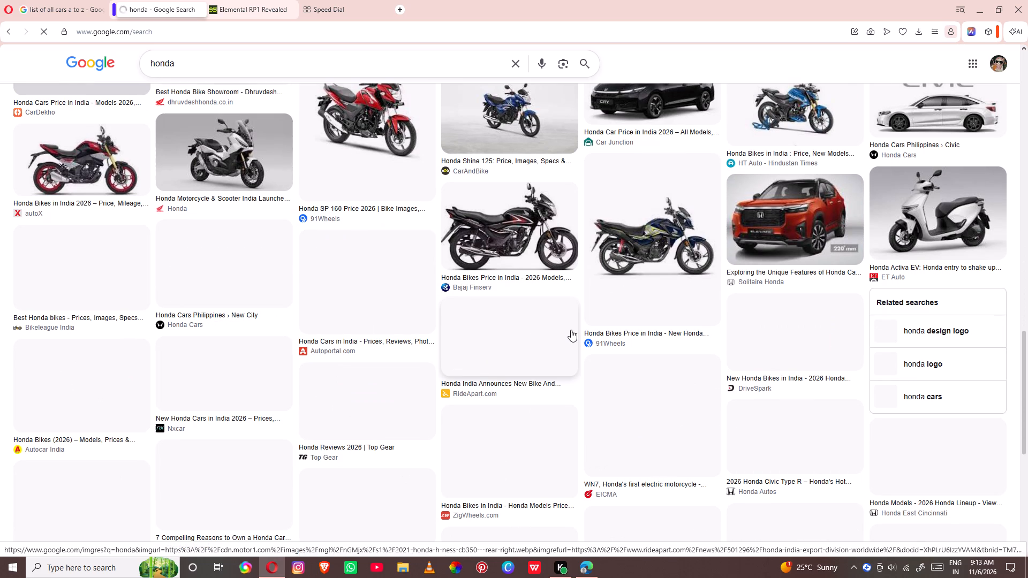
scroll(571, 330, up, 7)
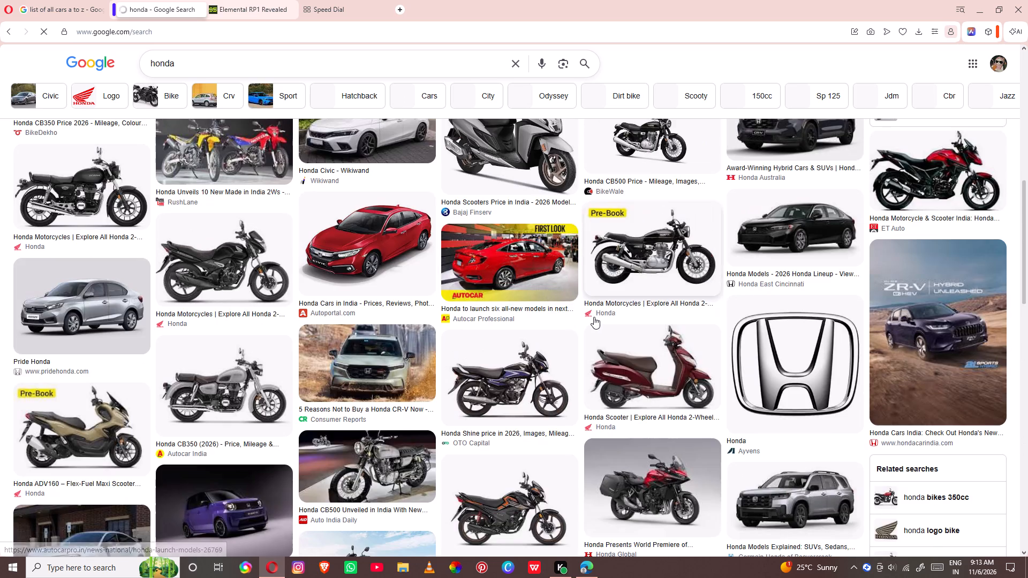
scroll(594, 317, up, 3)
right_click(649, 279)
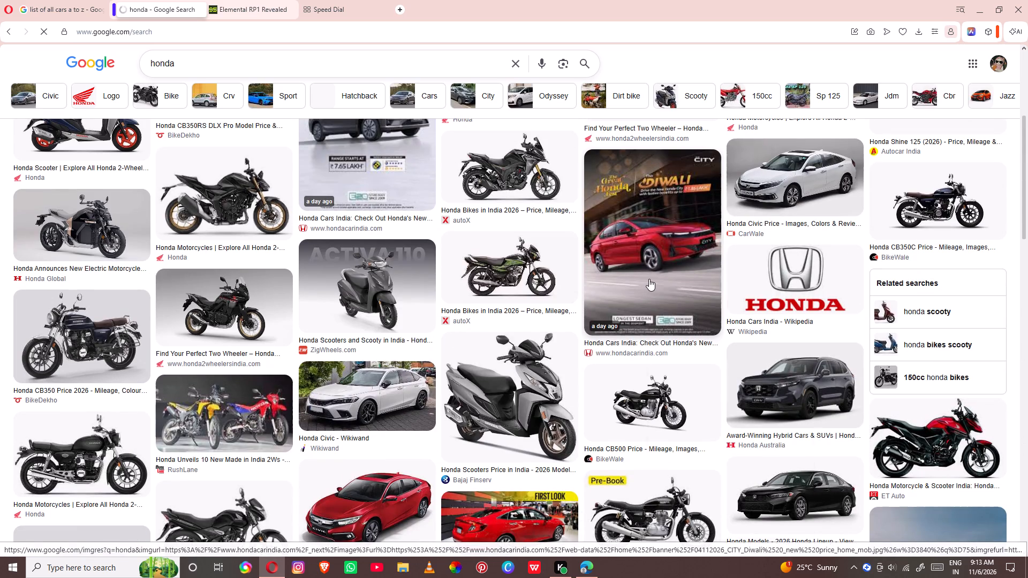
click(607, 300)
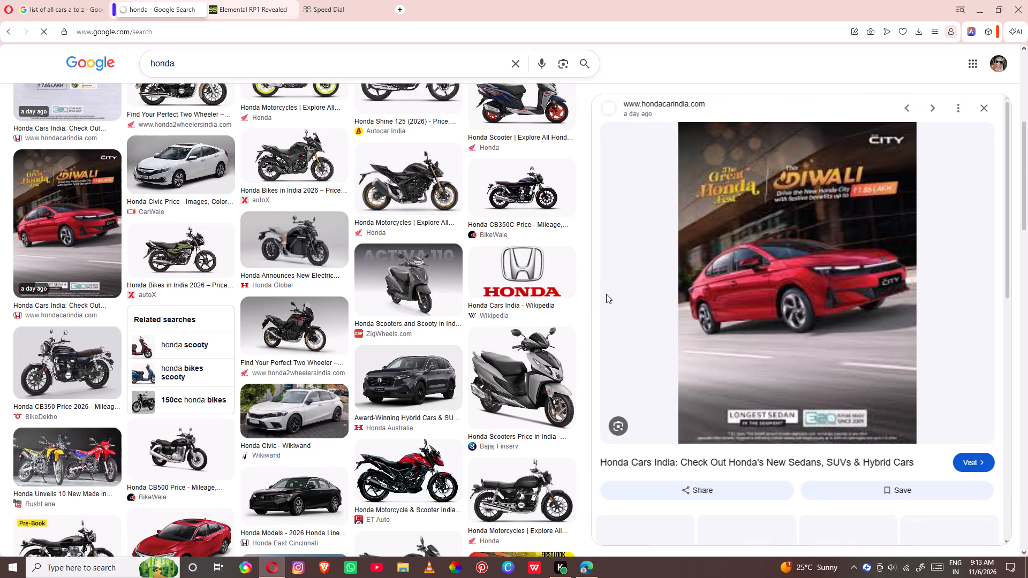
Close the honda search tab, the result tab opened from it, and the Elemental RP1 article tab.
click(526, 310)
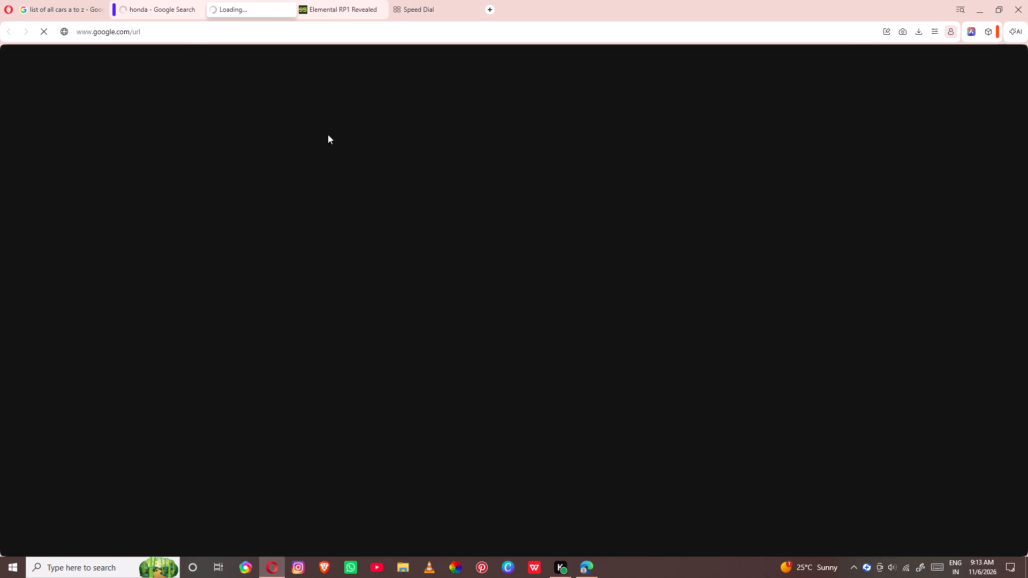
click(197, 10)
click(201, 10)
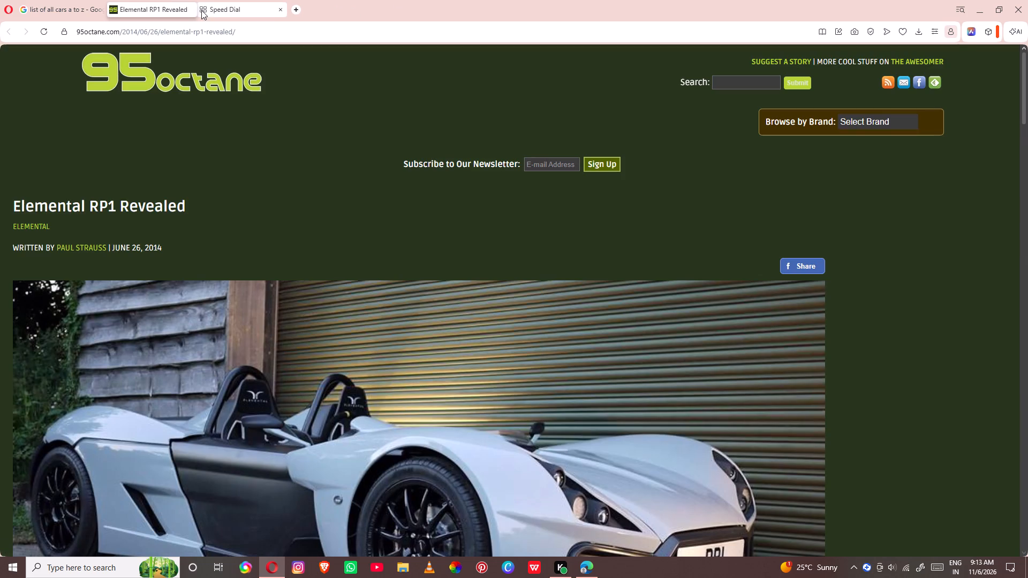
click(192, 13)
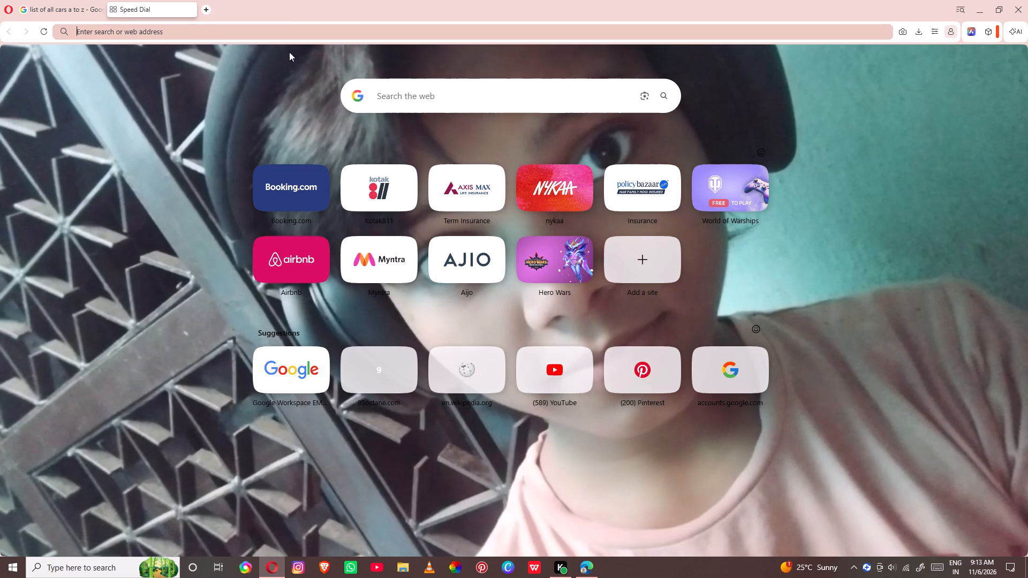
Search Google for "honda car" and show the image results.
click(417, 96)
key(h)
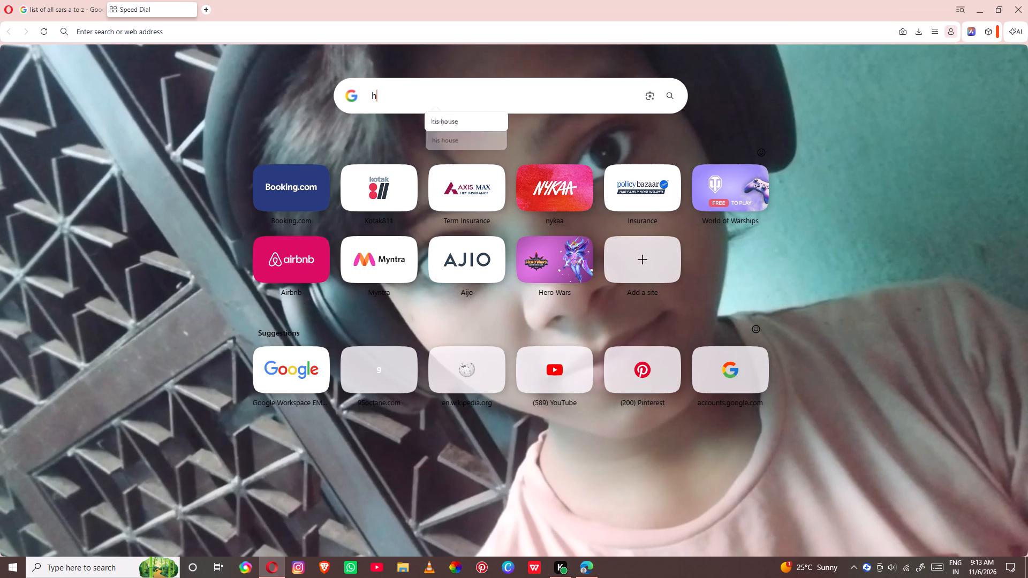
key(o)
text(nda car)
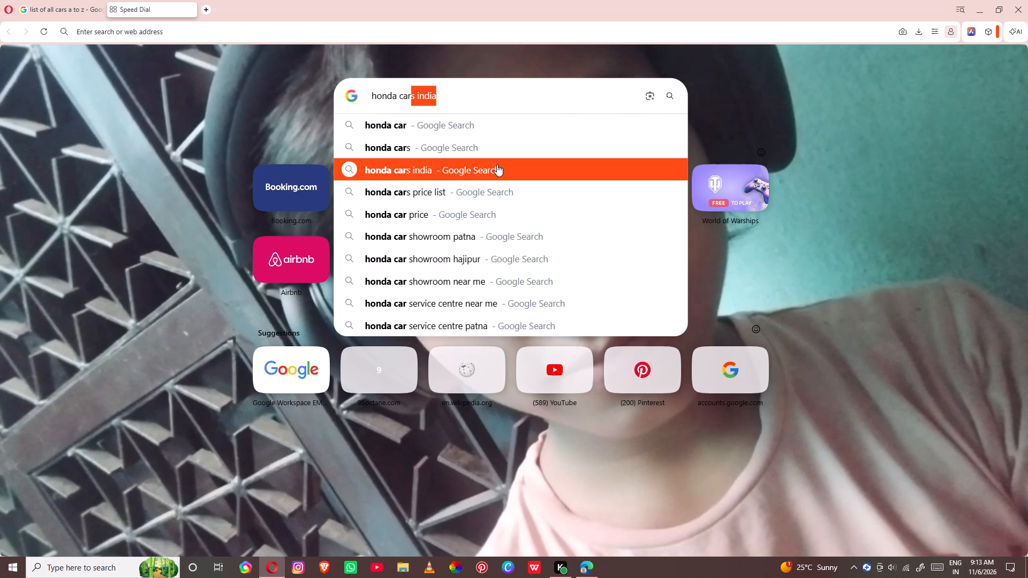
click(489, 127)
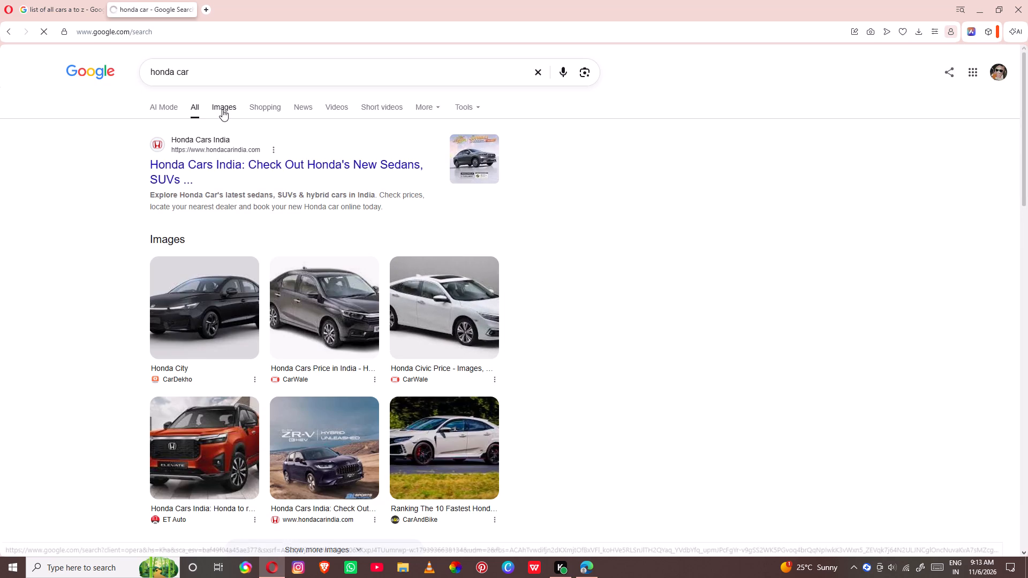
click(222, 109)
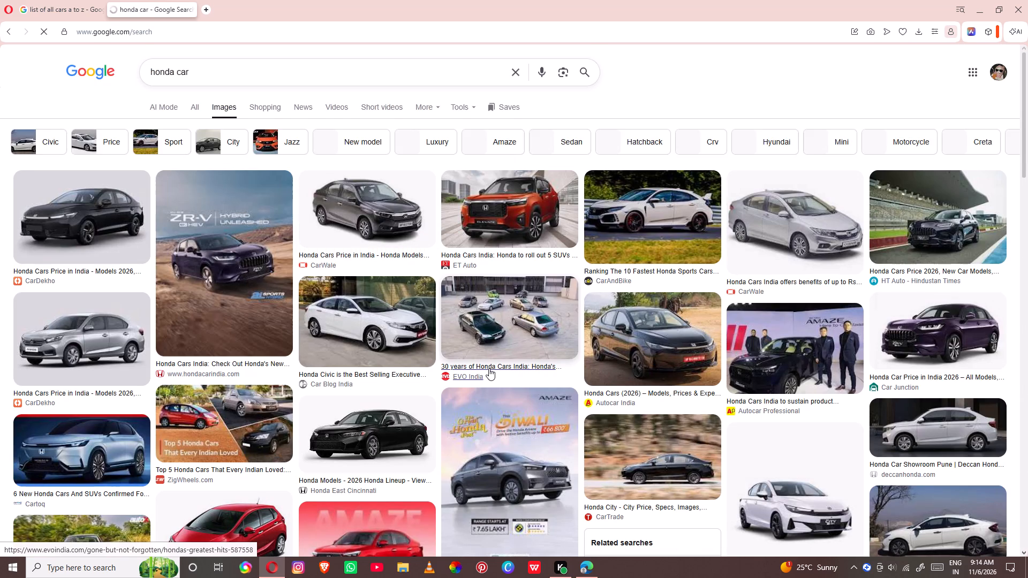
Browse the Honda car image results and copy the purple ZR-V "Hybrid Unleashed" picture.
scroll(489, 368, down, 1)
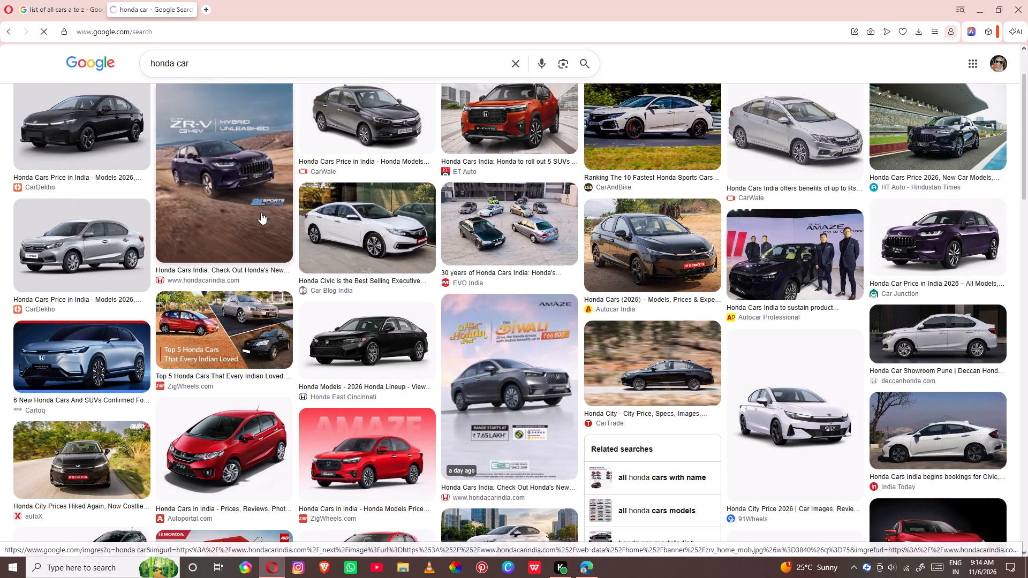
scroll(472, 244, down, 3)
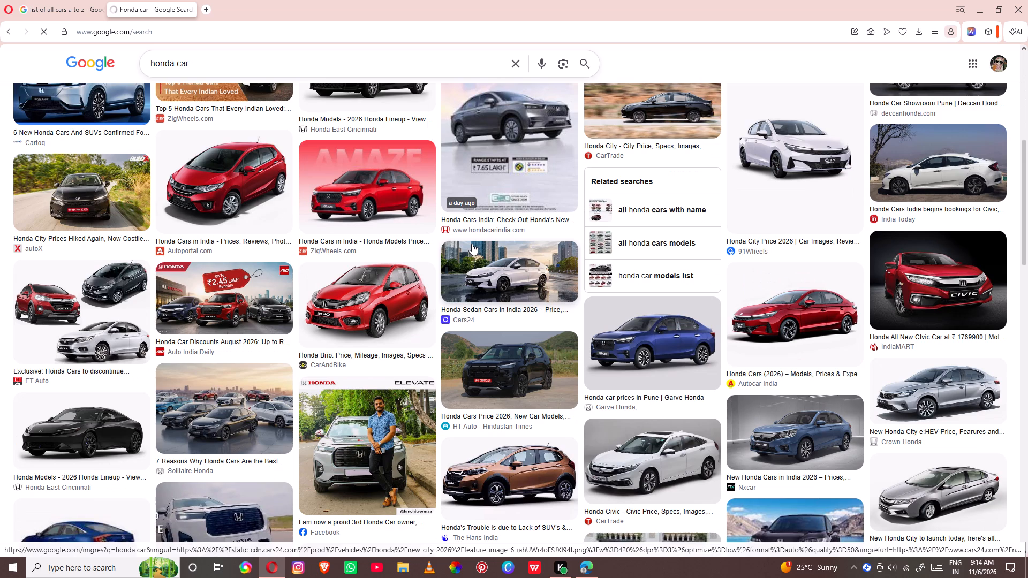
scroll(473, 244, down, 1)
scroll(400, 291, down, 2)
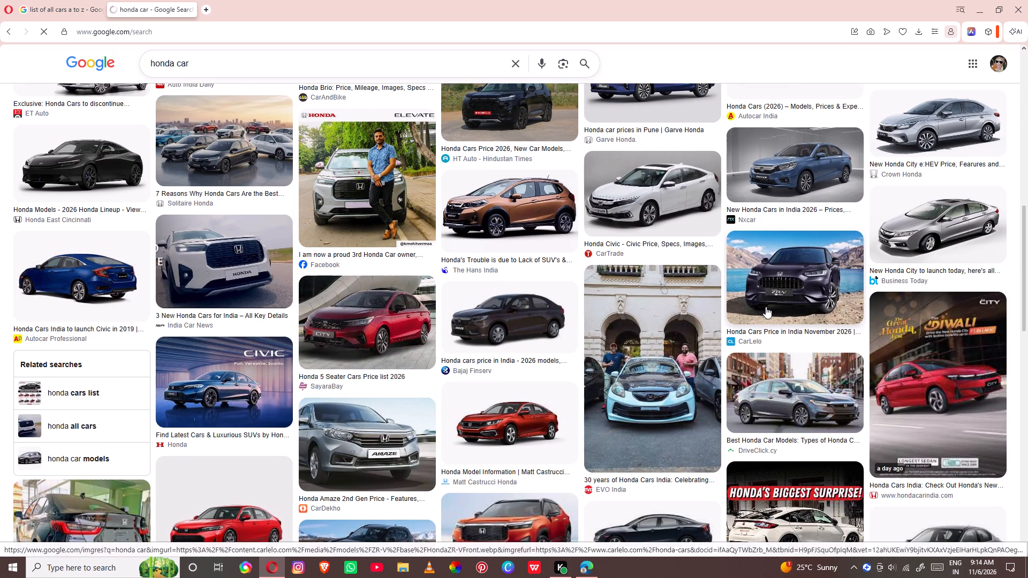
scroll(652, 379, down, 2)
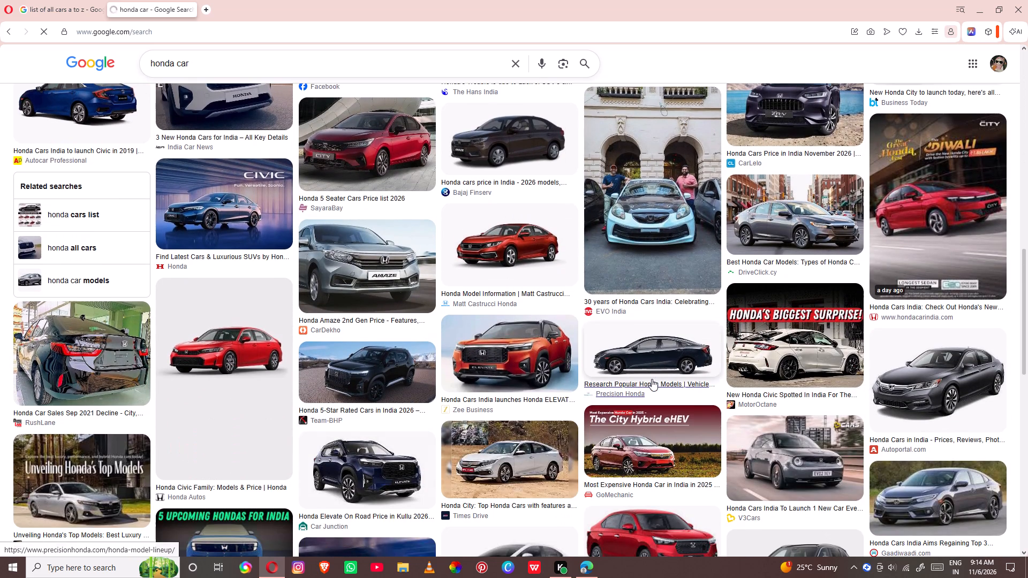
scroll(648, 379, down, 5)
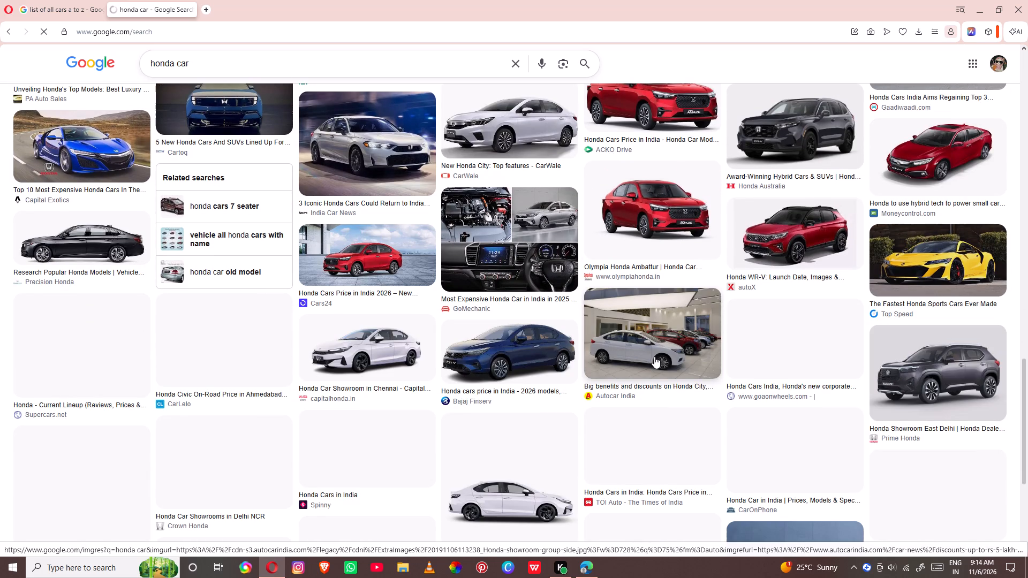
scroll(654, 356, up, 8)
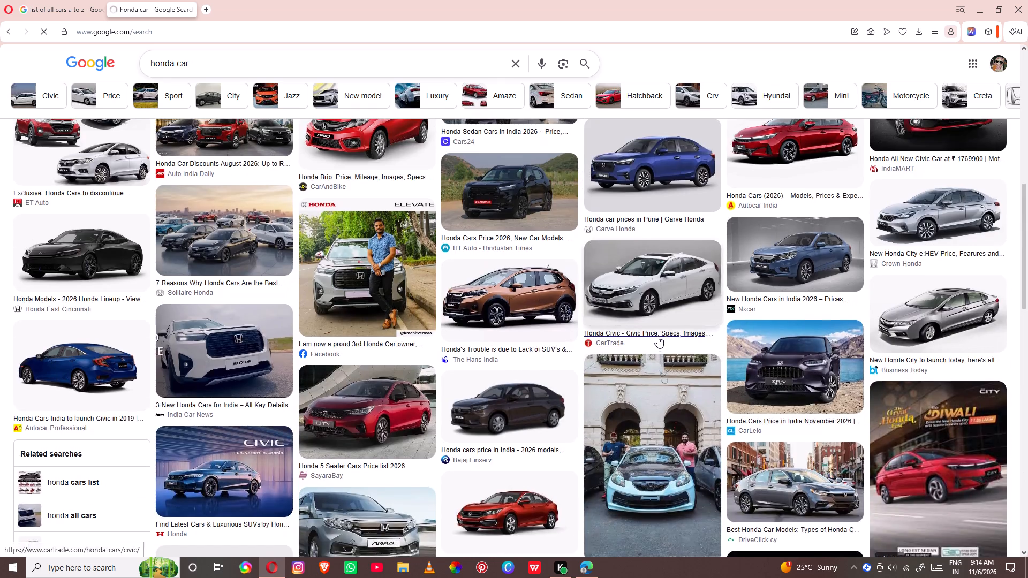
scroll(657, 336, up, 9)
right_click(260, 298)
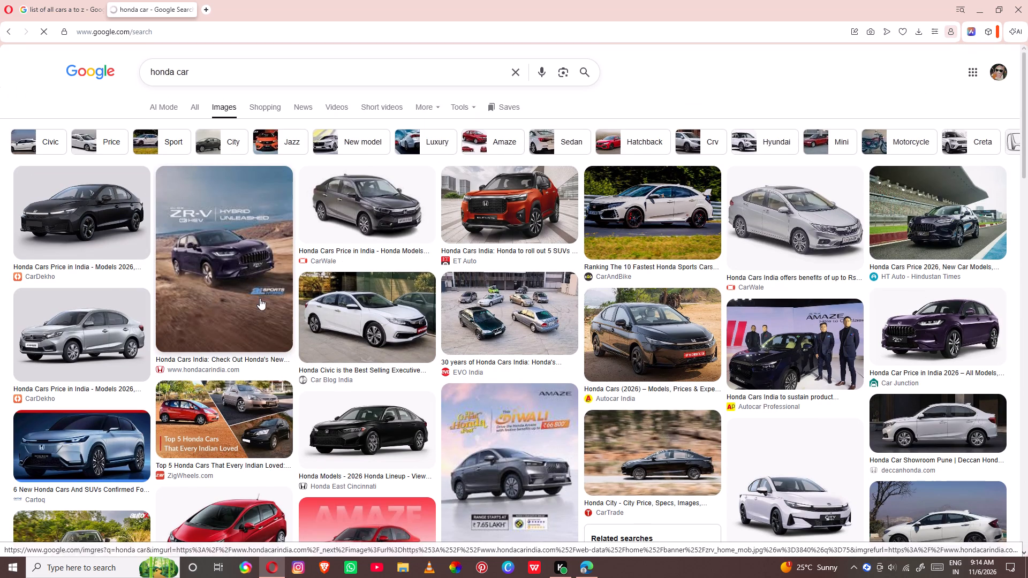
click(336, 392)
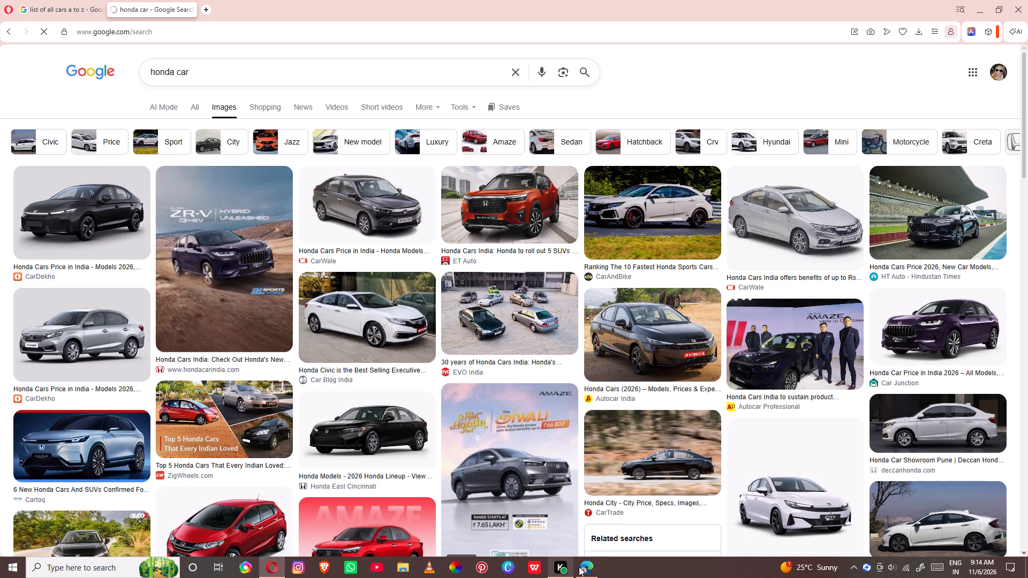
Switch to Edge, paste the copied ZR-V picture onto page 21, and enlarge it to full page height against the page's left edge.
click(595, 571)
right_click(376, 229)
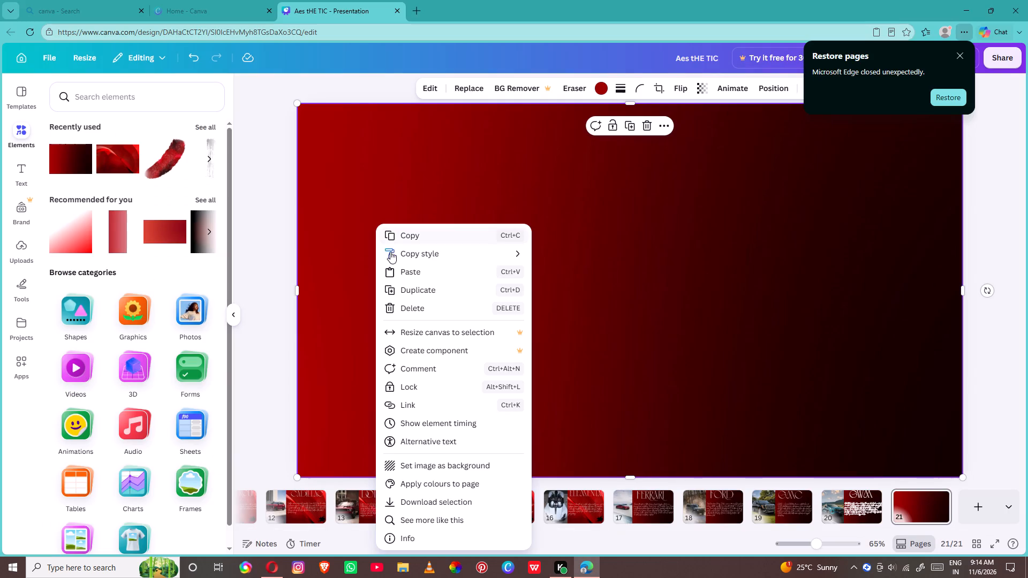
click(399, 273)
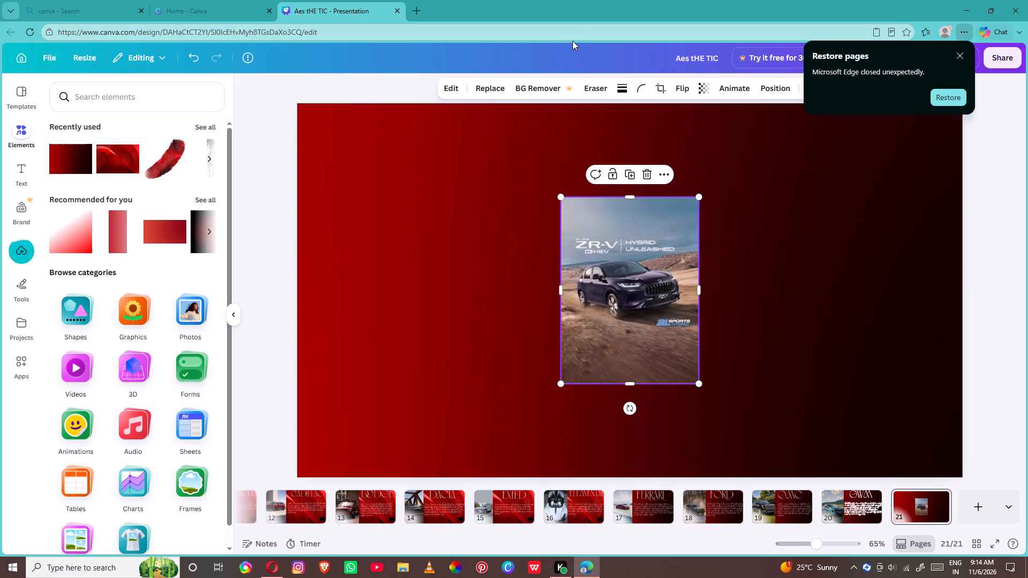
drag(601, 232, 355, 146)
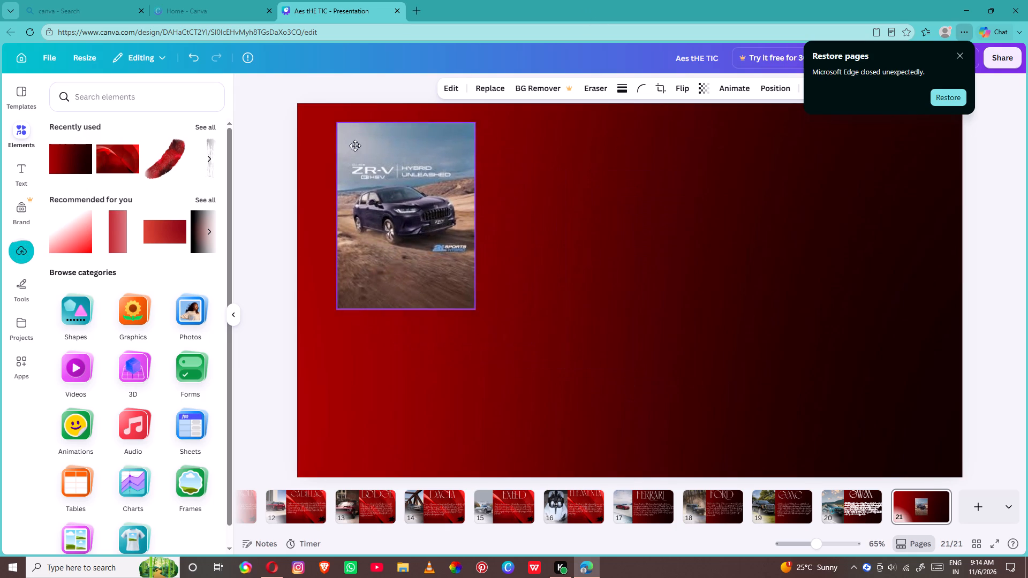
drag(355, 146, 336, 138)
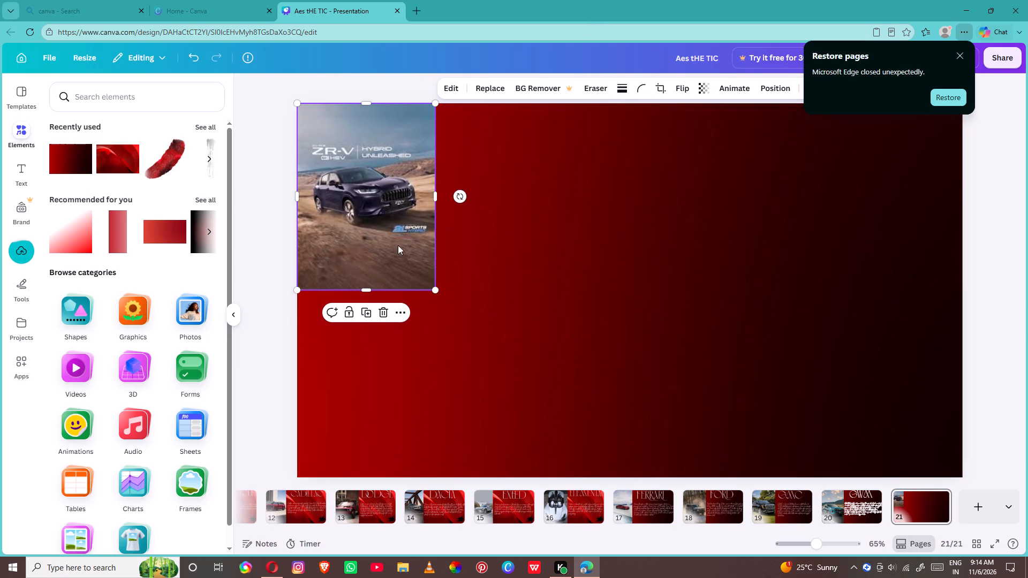
drag(437, 290, 520, 535)
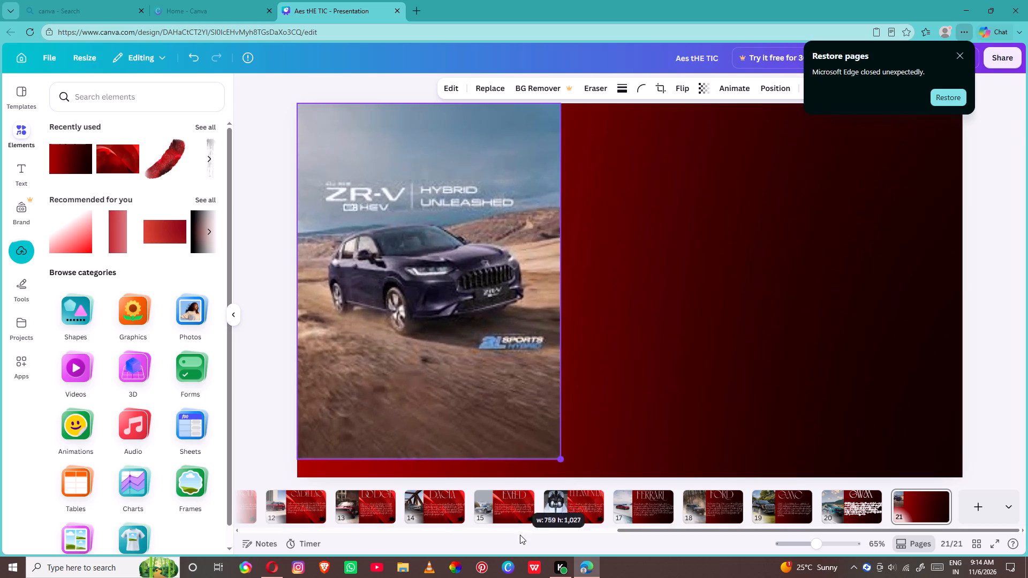
drag(520, 535, 520, 521)
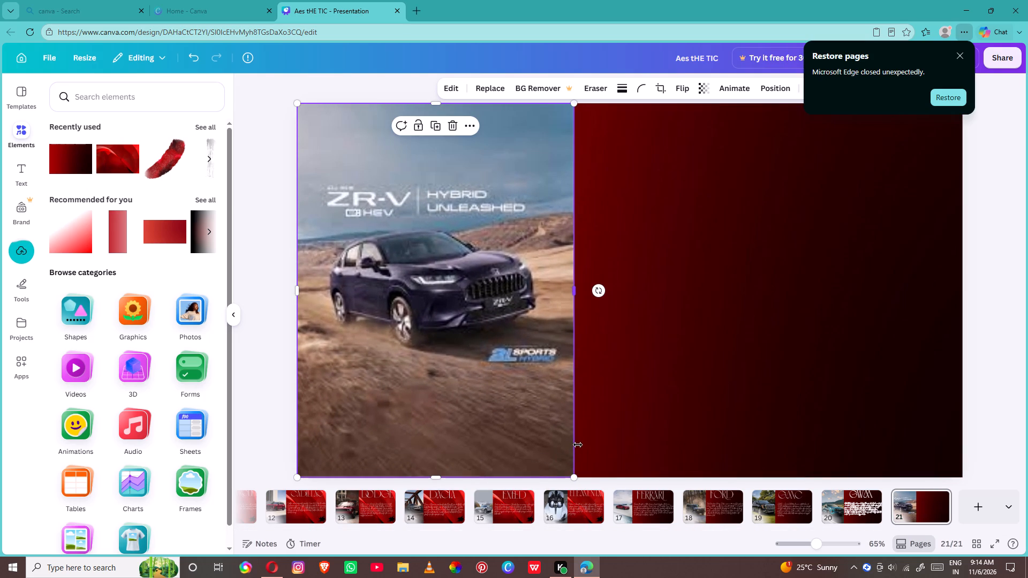
Crop the ZR-V picture from its right side, narrowing it to a bit over a third of the page width.
drag(578, 445, 547, 446)
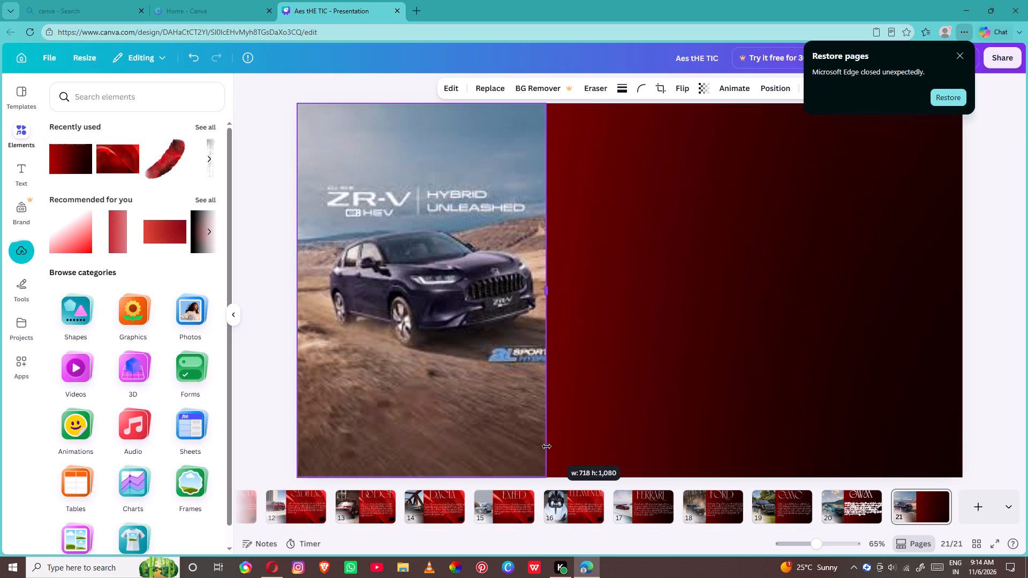
drag(547, 446, 545, 447)
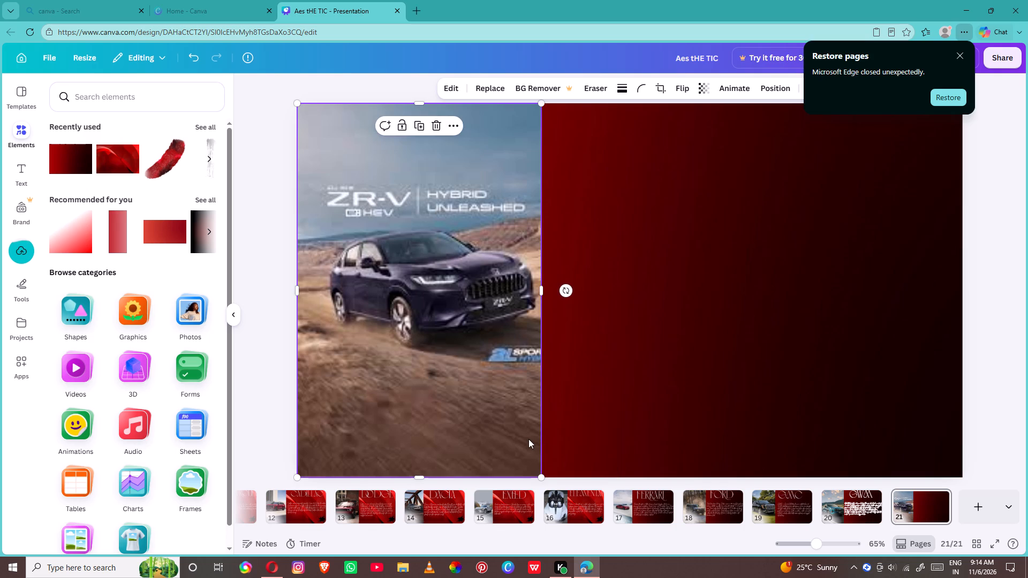
Add the recently used "AES THE TIC" text style to page 21 and replace its text with "honda".
click(15, 178)
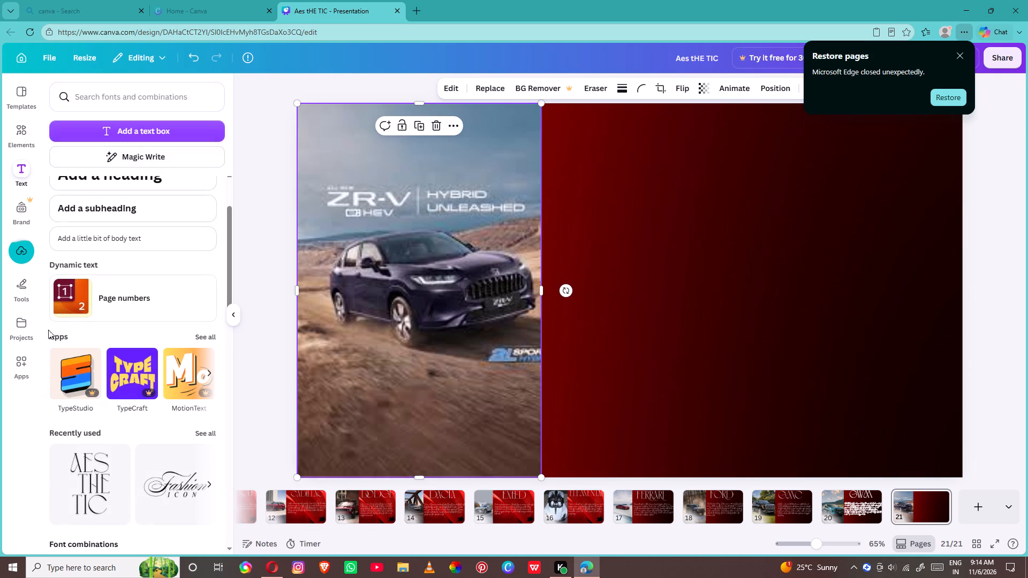
click(87, 480)
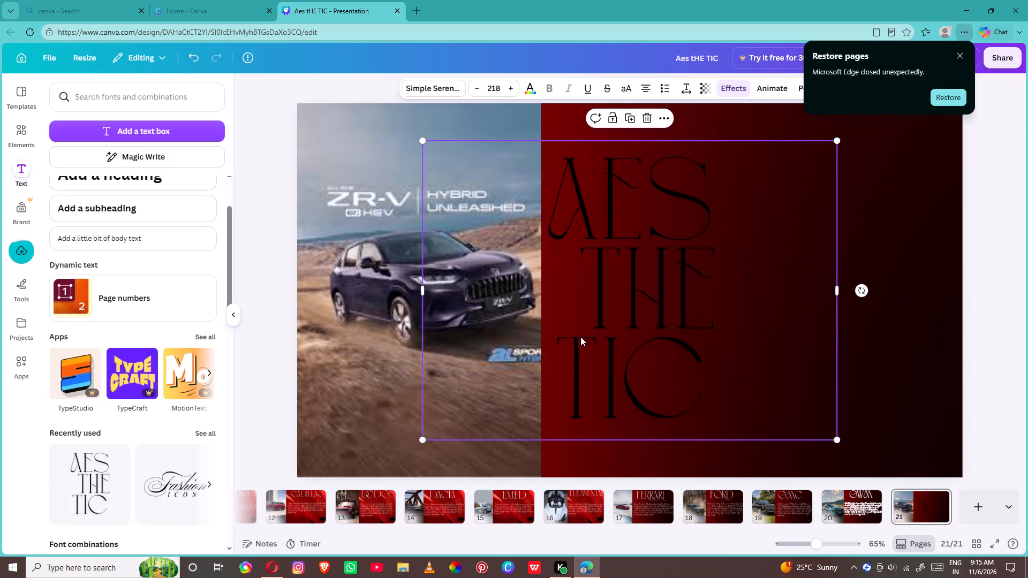
click(583, 337)
key(BackSpace)
text(honda)
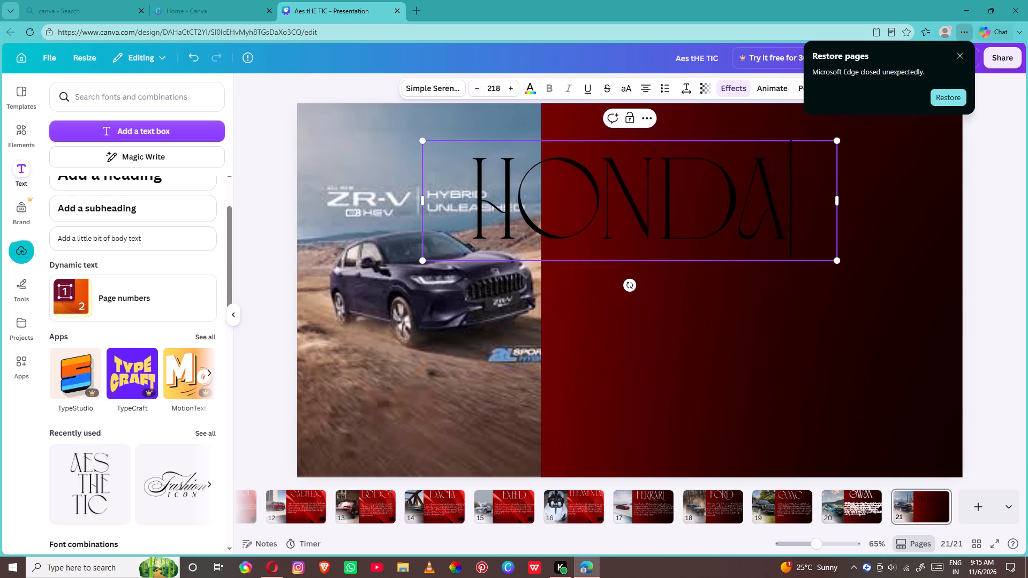
Change the HONDA title's text colour from black to white, applying the change to all matching elements.
click(527, 90)
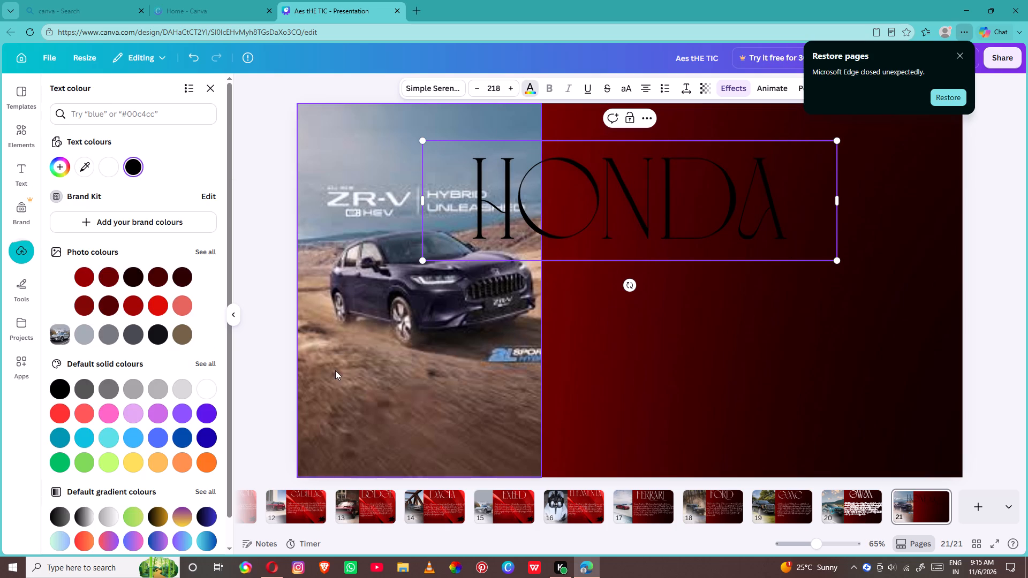
click(207, 386)
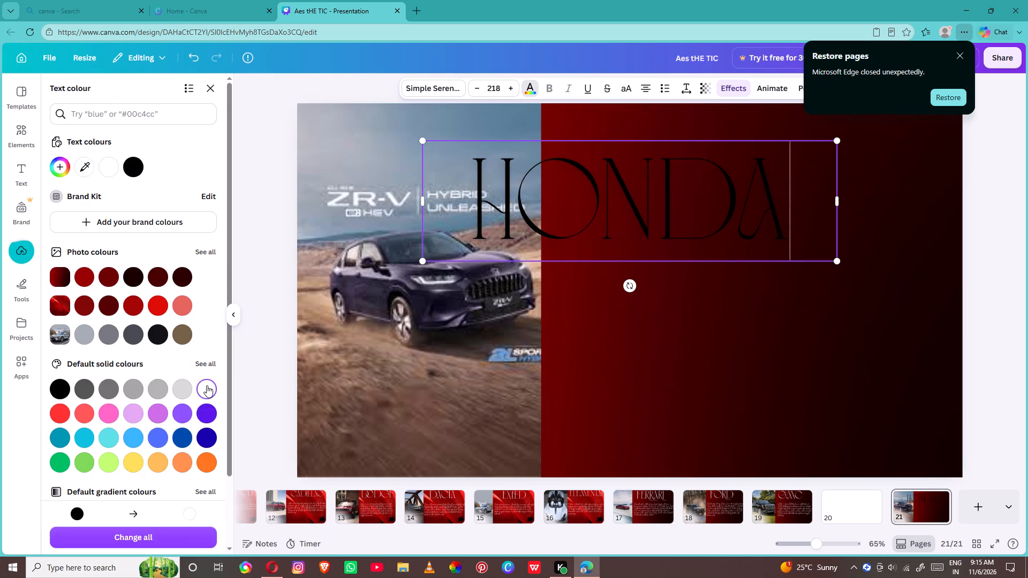
click(171, 539)
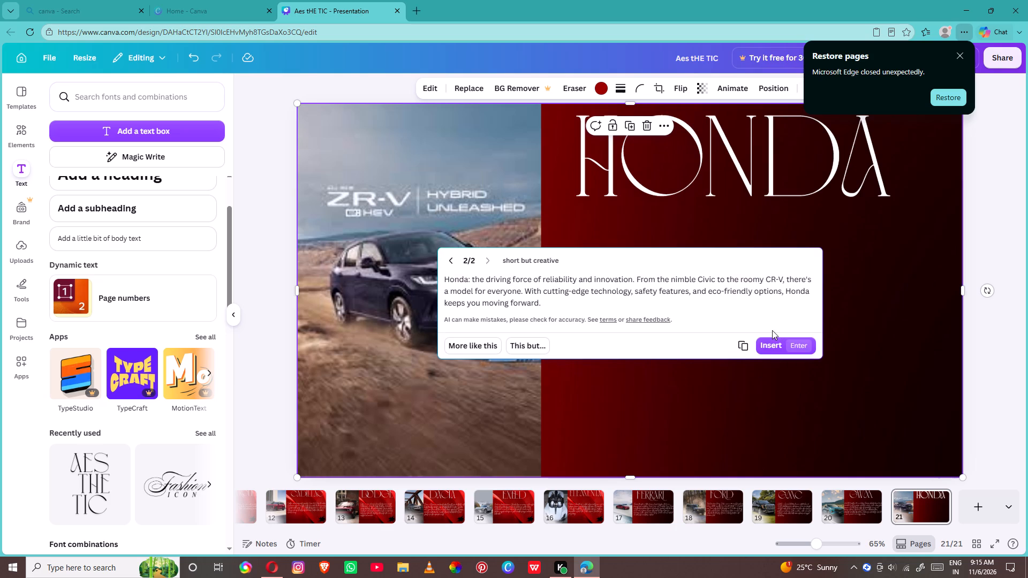
Insert the generated Honda description on page 21 and set its font to Brittany.
click(768, 346)
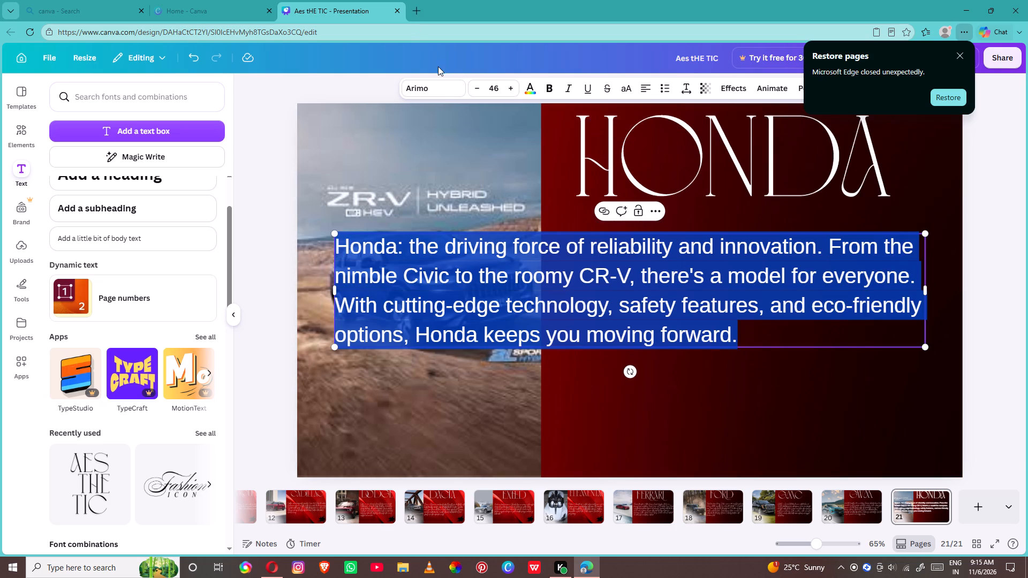
click(435, 87)
click(211, 238)
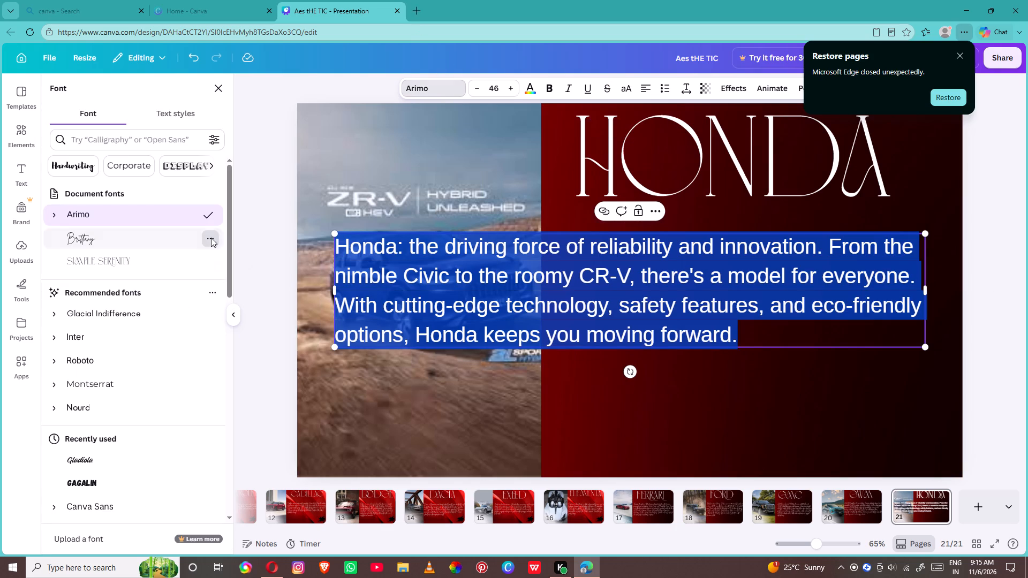
click(153, 238)
click(132, 243)
click(133, 242)
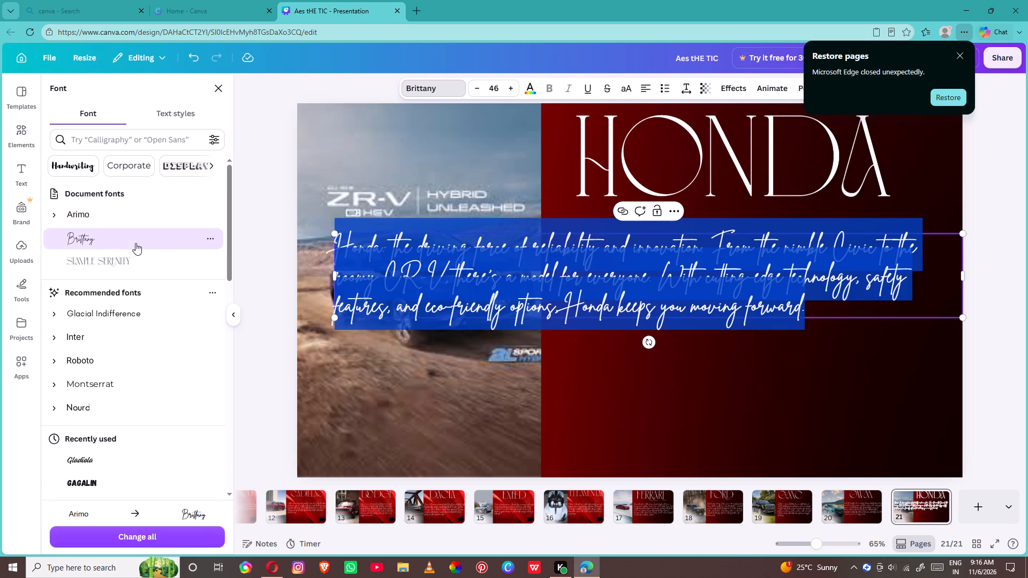
Scale down the Honda description so it fits over the gradient area beside the car picture.
drag(333, 236, 371, 264)
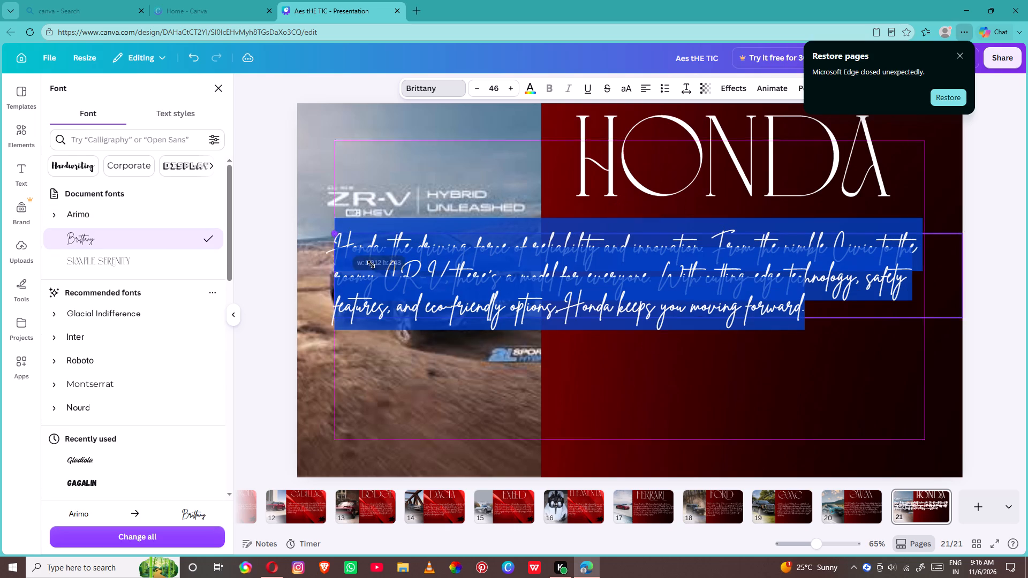
drag(371, 264, 530, 333)
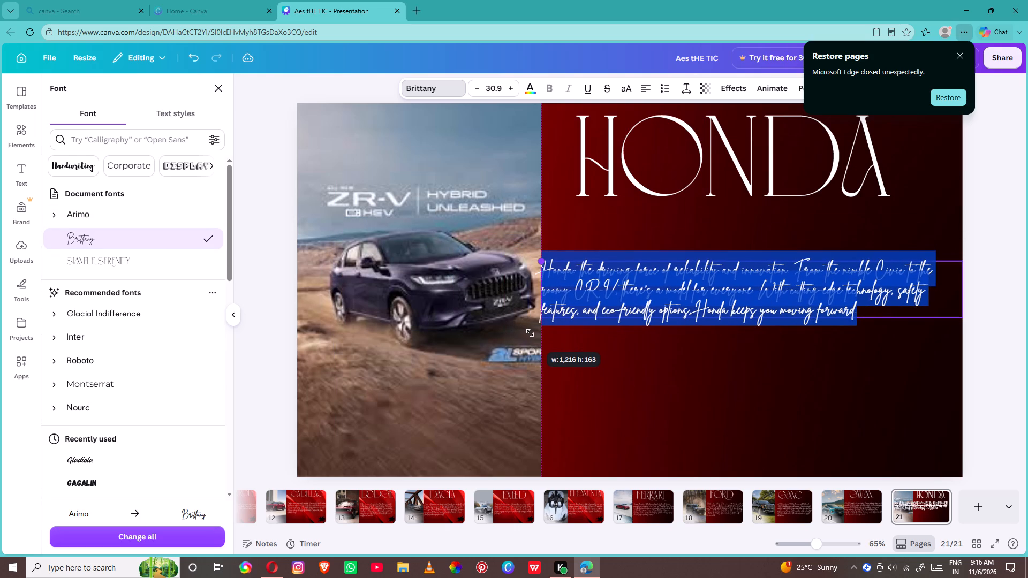
drag(530, 333, 541, 336)
click(541, 336)
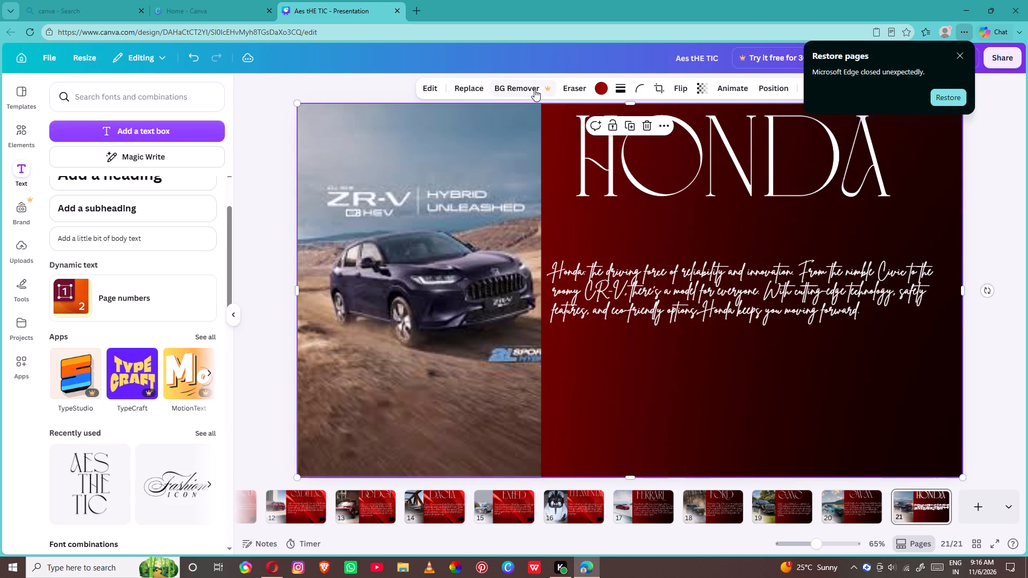
Increase the Honda description's font size to 42.
click(623, 318)
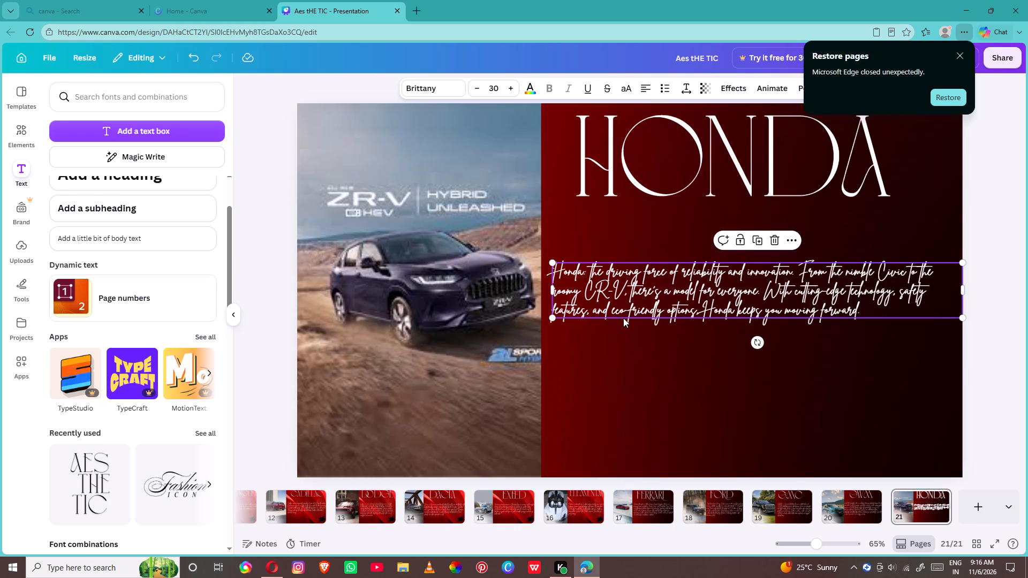
triple_click(510, 85)
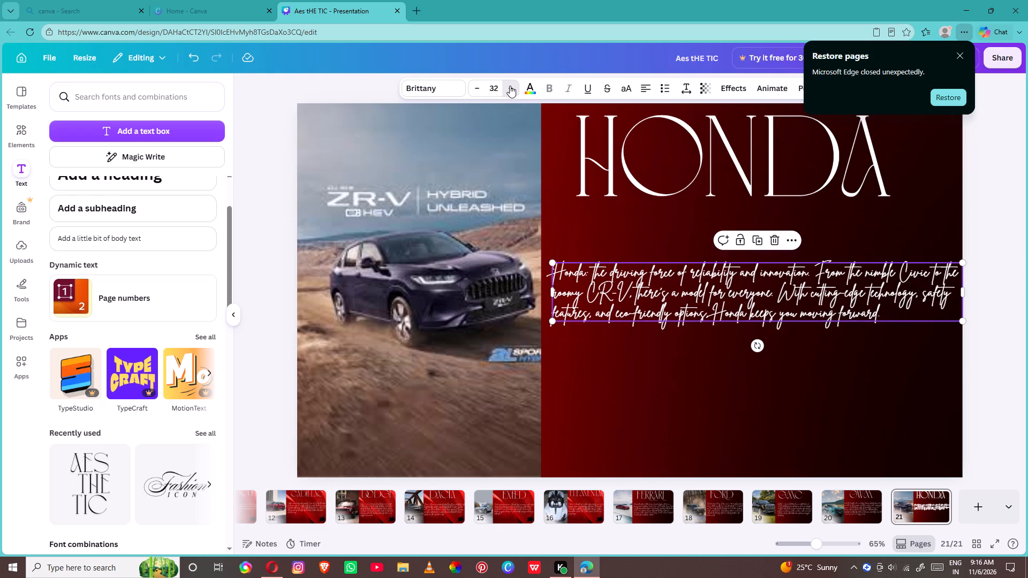
triple_click(510, 86)
triple_click(510, 86)
triple_click(511, 86)
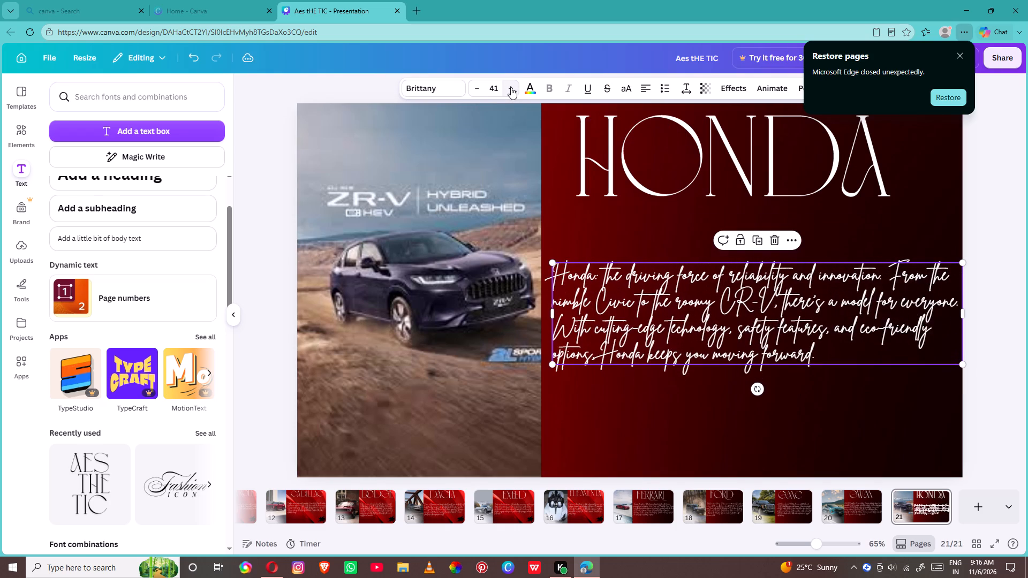
Add blank page 22 and insert the recently used red-to-black gradient on it.
click(974, 520)
click(16, 137)
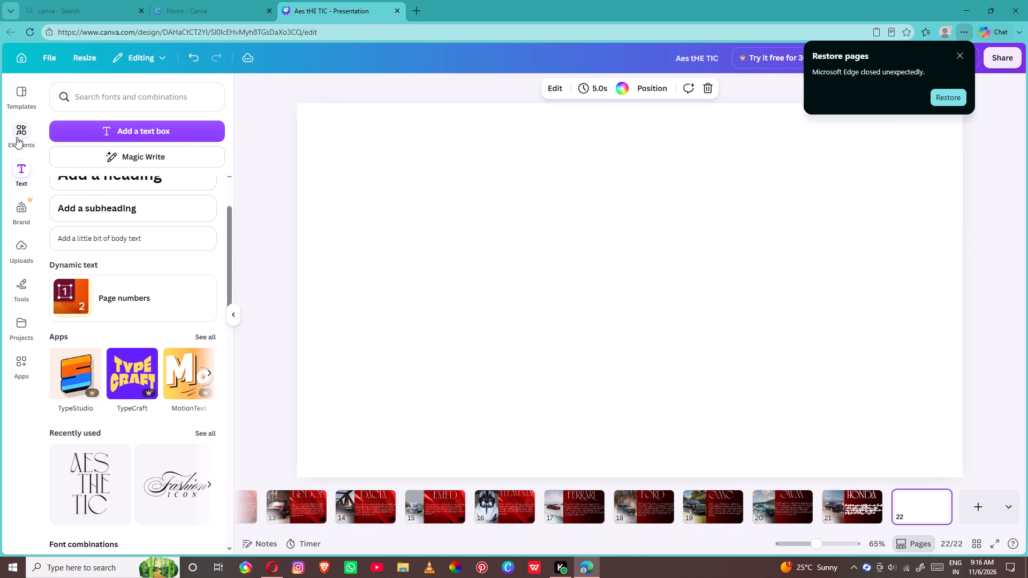
click(78, 148)
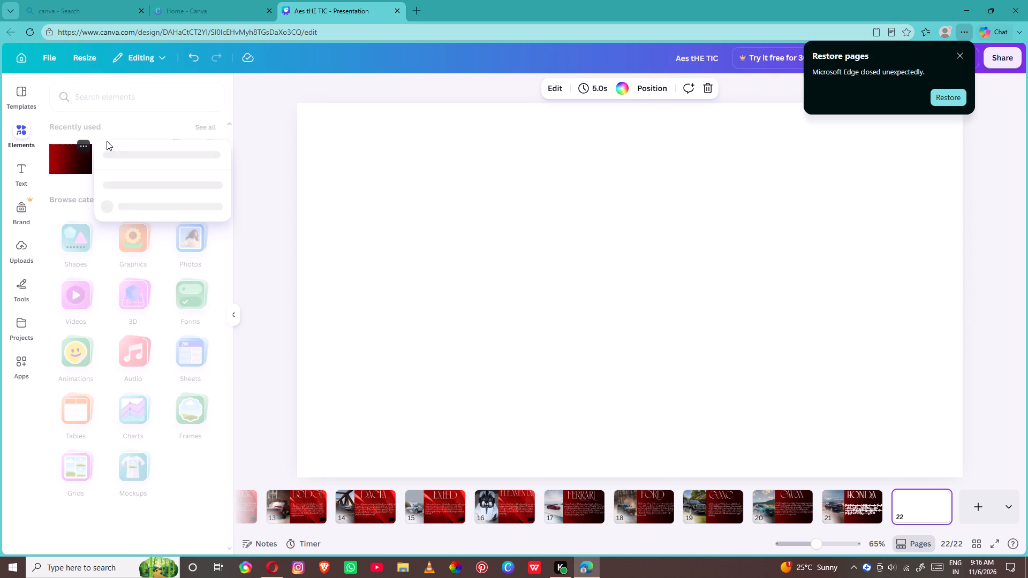
click(65, 165)
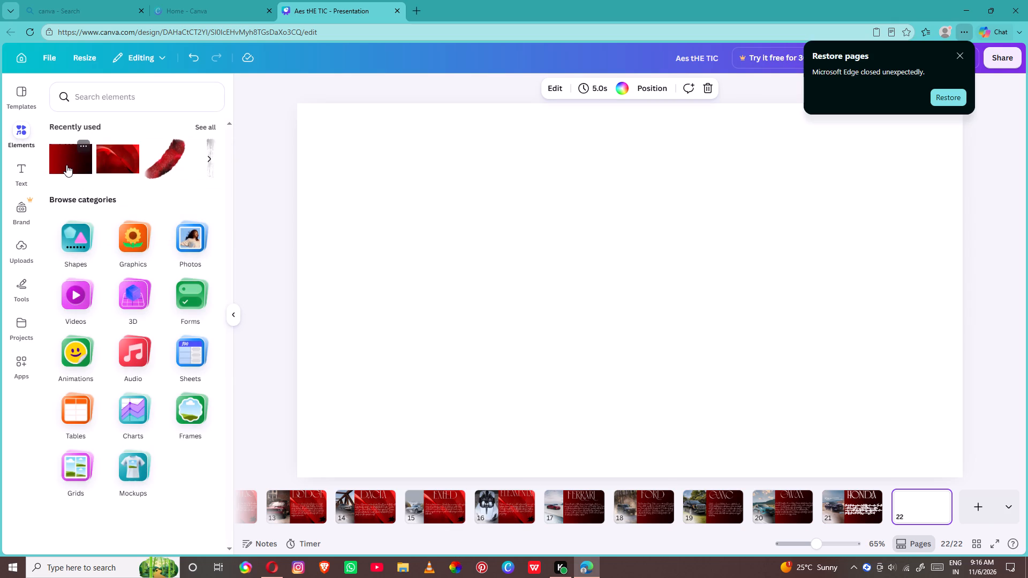
click(66, 165)
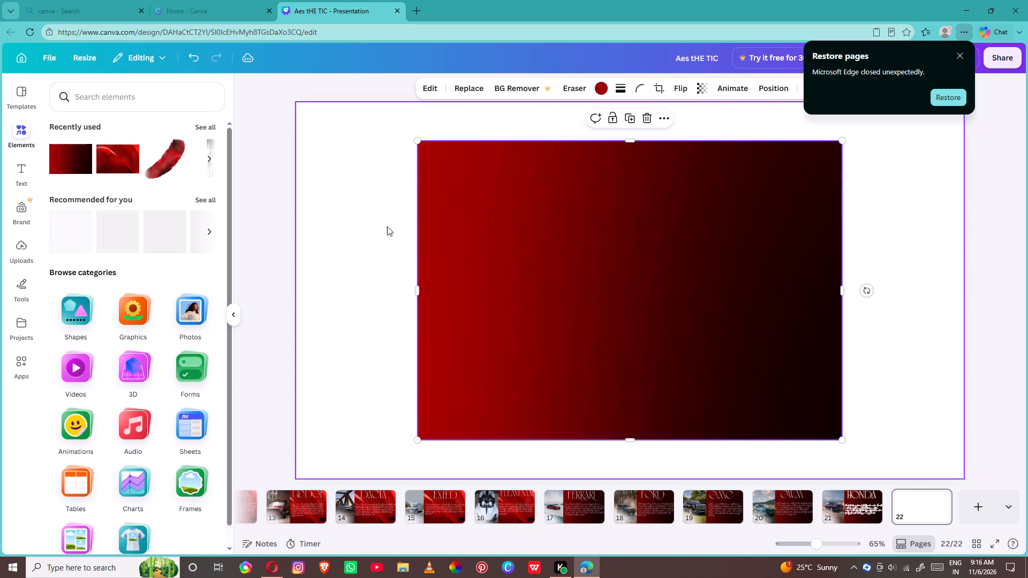
Stretch the gradient on page 22 to all four edges so it fills the whole page.
drag(417, 238, 291, 229)
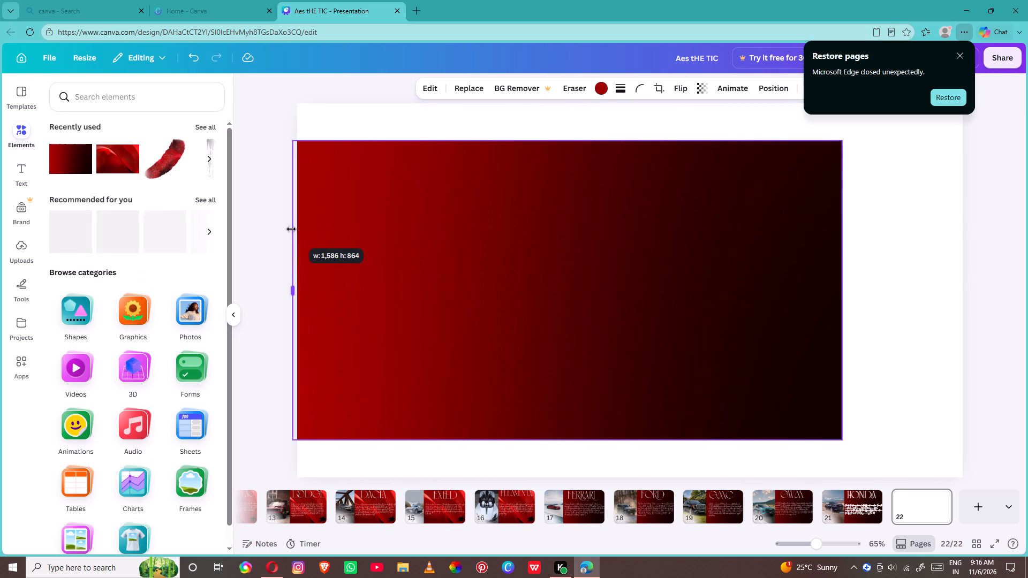
drag(291, 229, 299, 229)
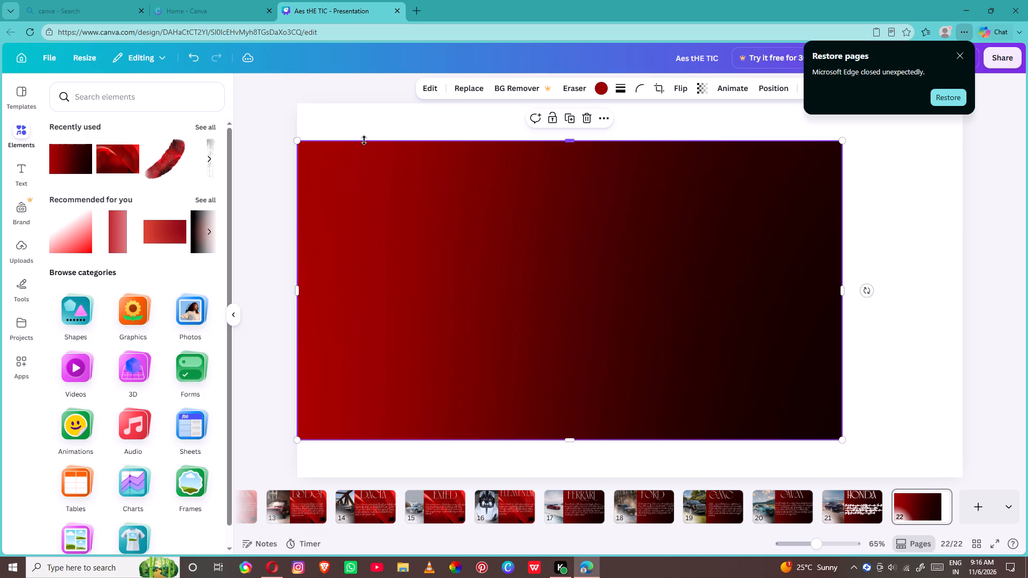
drag(364, 140, 369, 101)
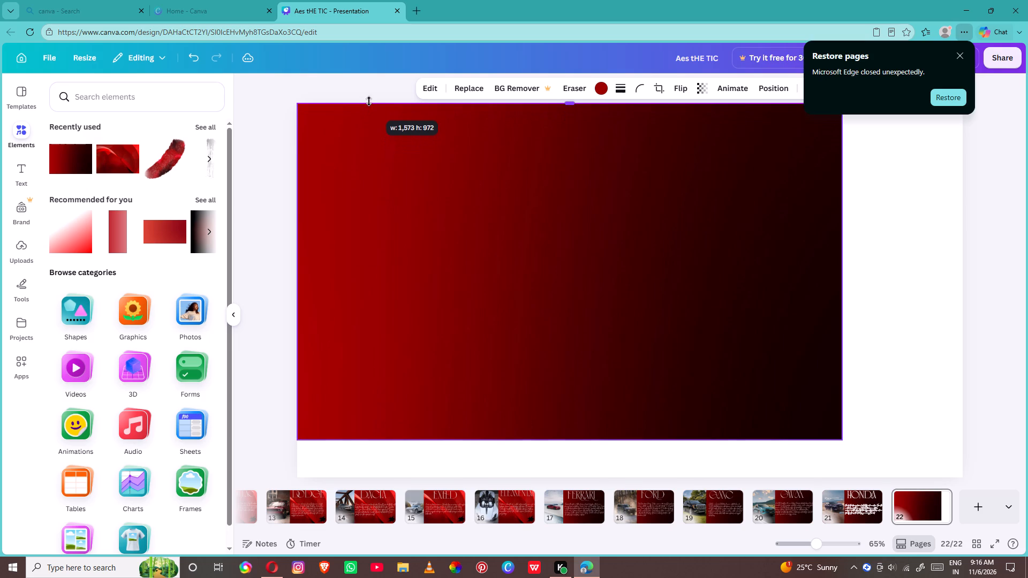
drag(369, 101, 370, 101)
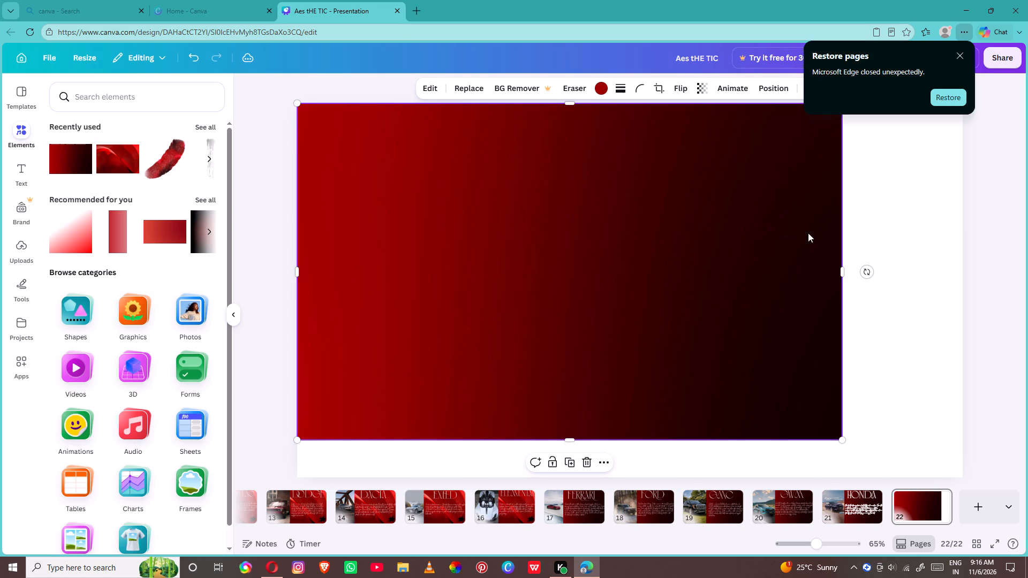
drag(840, 239, 918, 253)
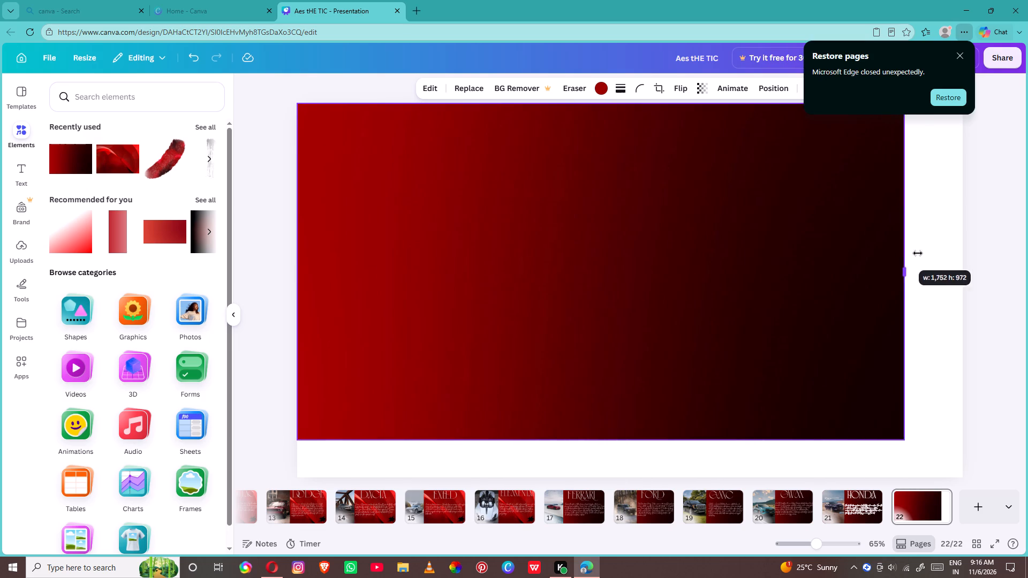
drag(918, 253, 961, 261)
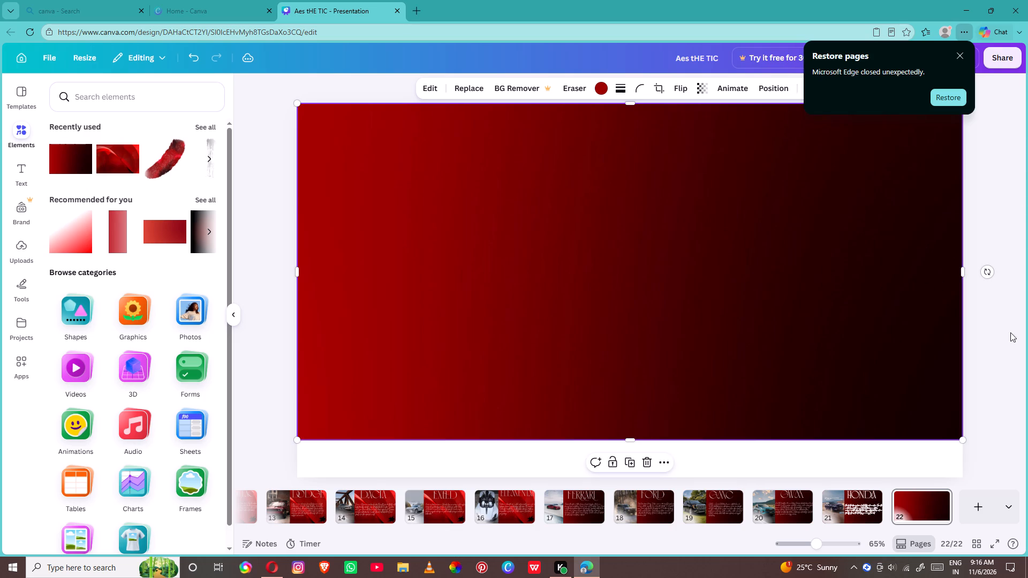
drag(898, 440, 897, 463)
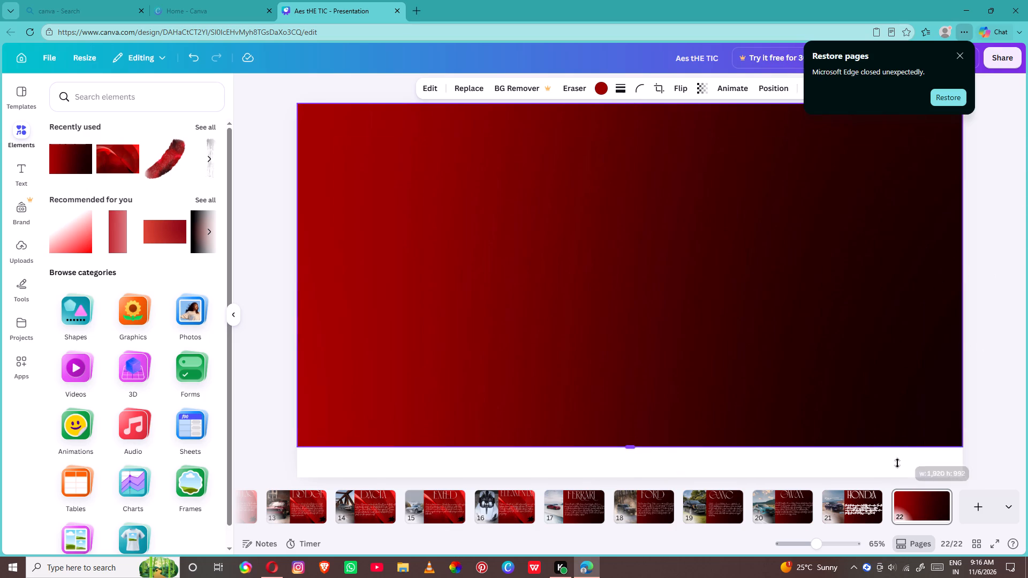
drag(897, 463, 898, 479)
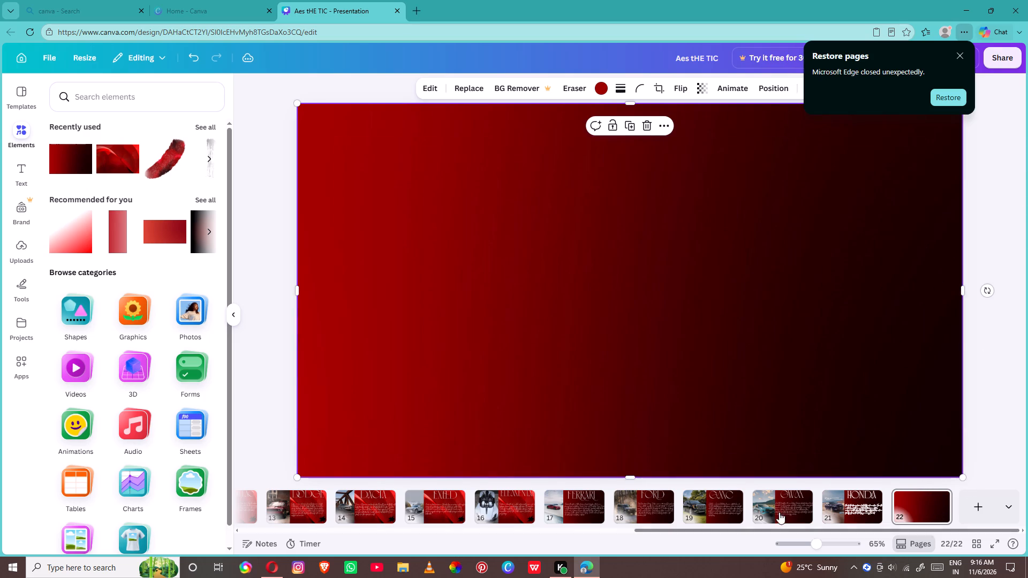
Switch to Opera, check the A to Z car list for the next brand, and search Google Images for "hyundia".
click(254, 572)
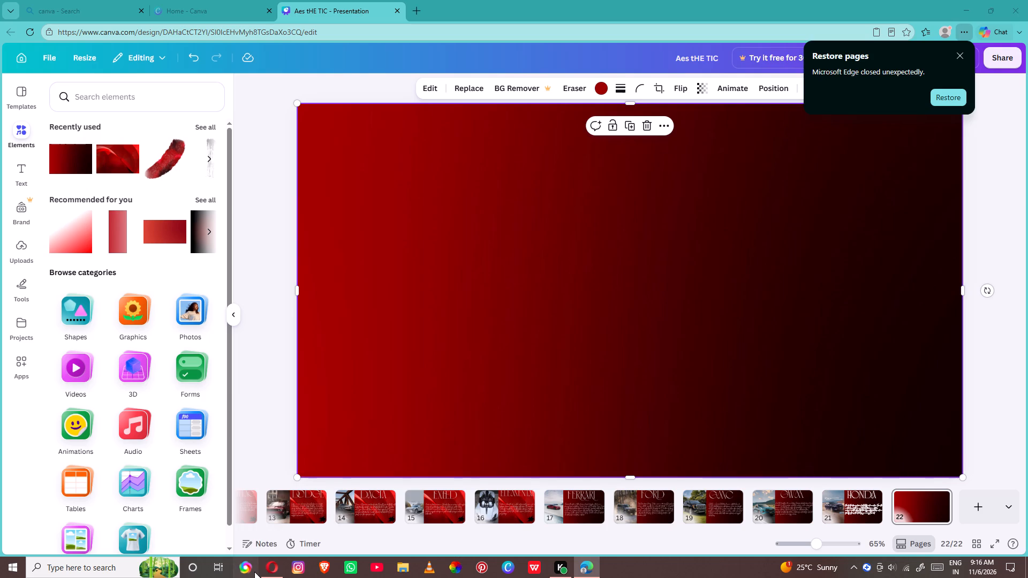
click(278, 573)
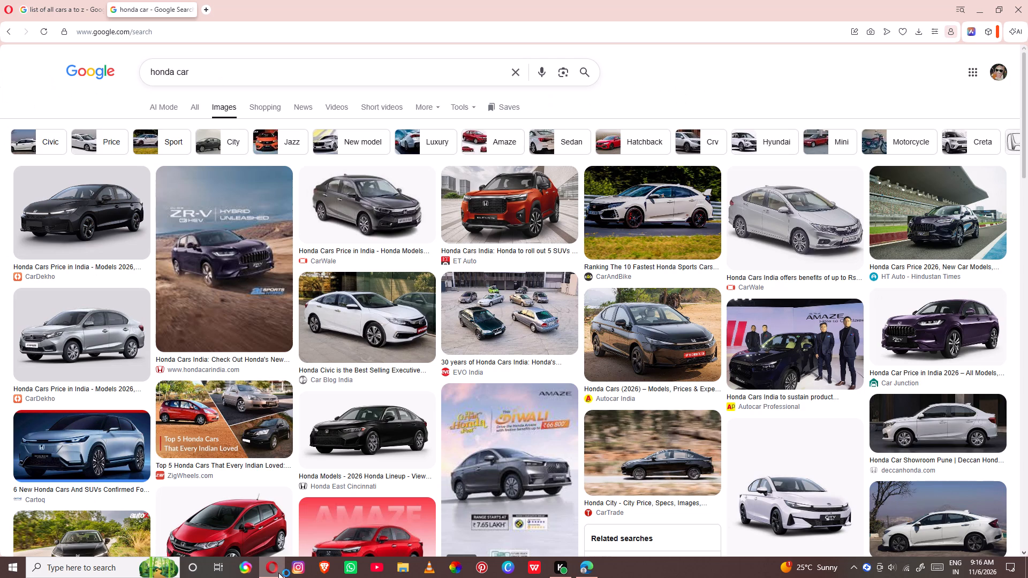
click(87, 10)
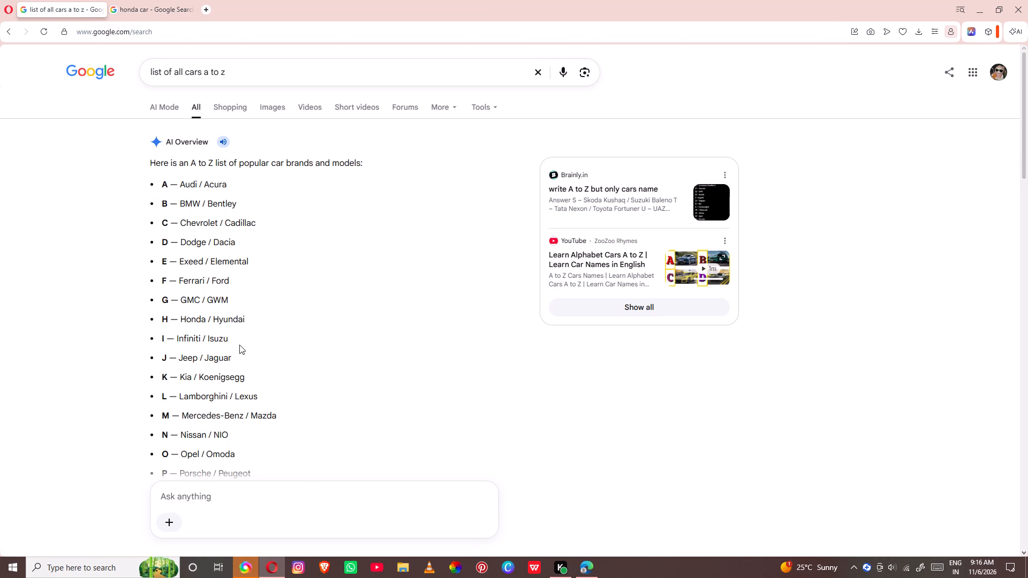
click(164, 12)
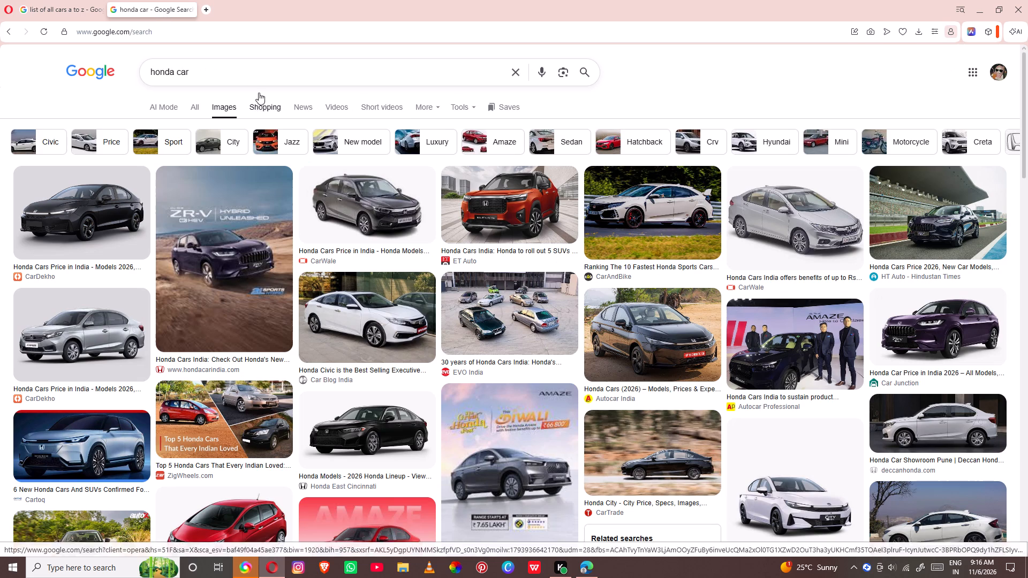
click(259, 80)
key(BackSpace)
key(BackSpace)
key(BackSpace)
key(BackSpace)
key(BackSpace)
key(BackSpace)
key(BackSpace)
key(BackSpace)
key(BackSpace)
key(BackSpace)
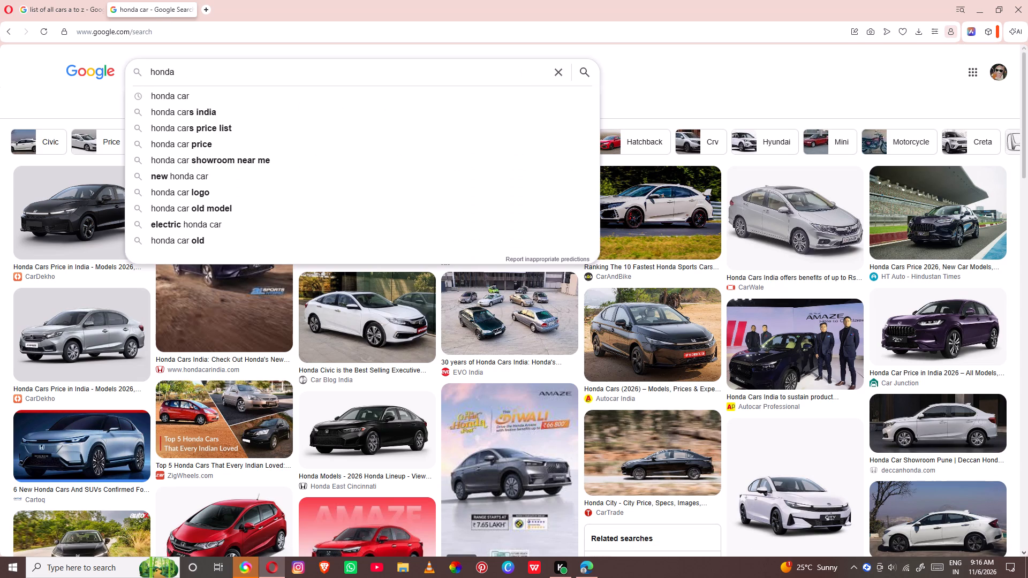
text(hyun)
text(dia)
key(Return)
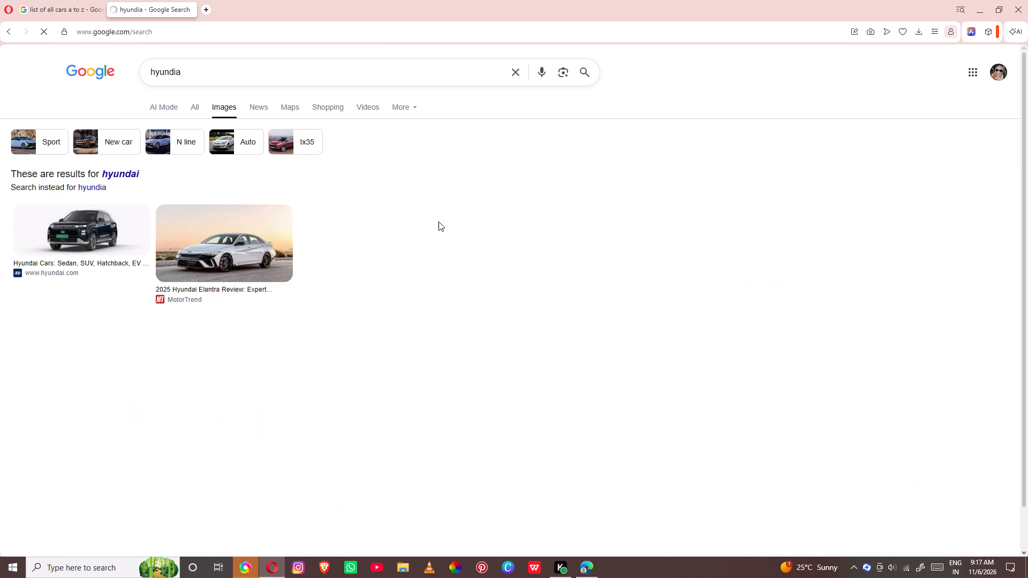
Copy the blue Hyundai i30 N photo from the image results and paste it onto page 22 in Canva in Edge.
scroll(315, 430, down, 1)
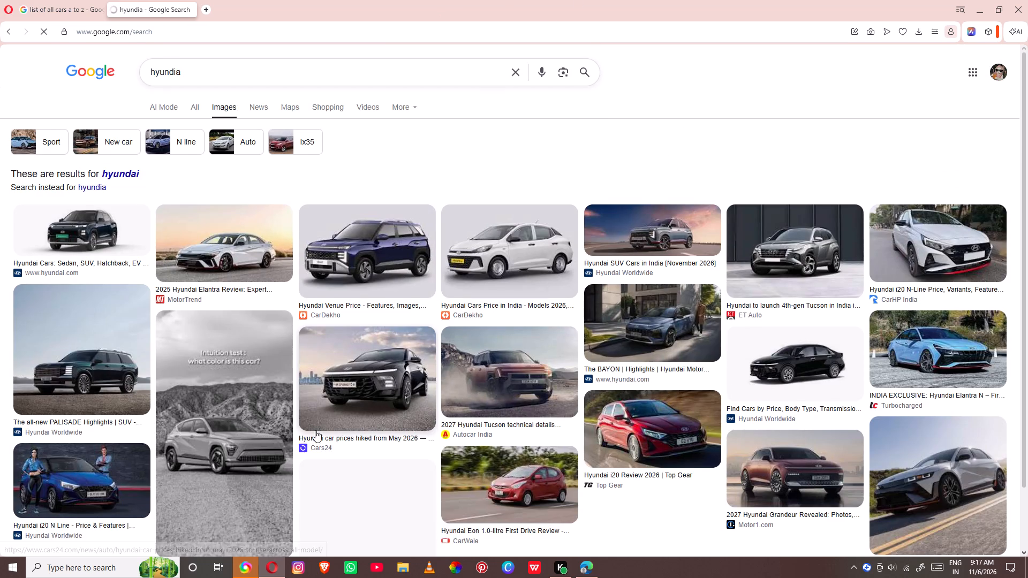
scroll(315, 430, down, 1)
scroll(674, 422, down, 2)
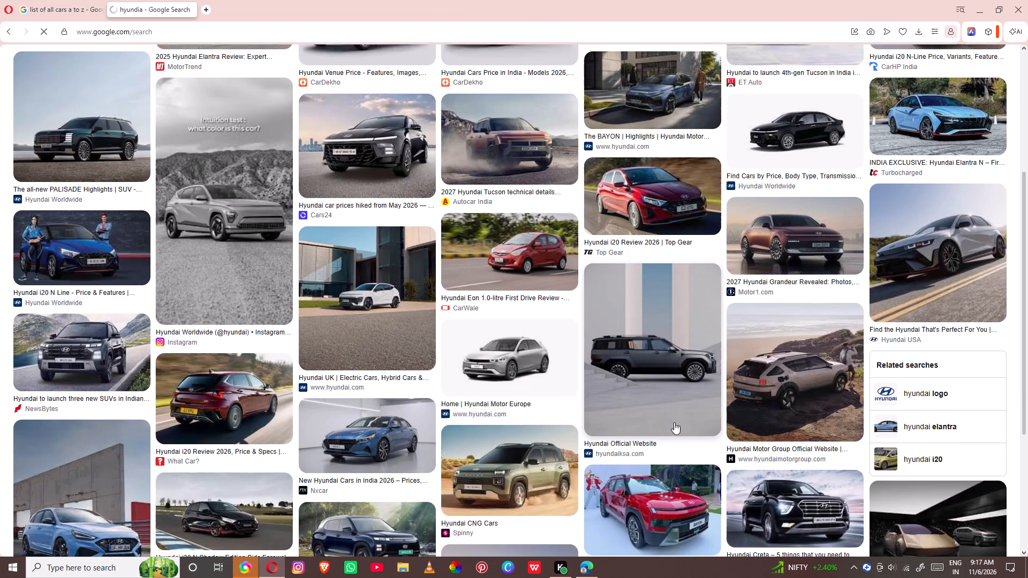
scroll(674, 422, down, 2)
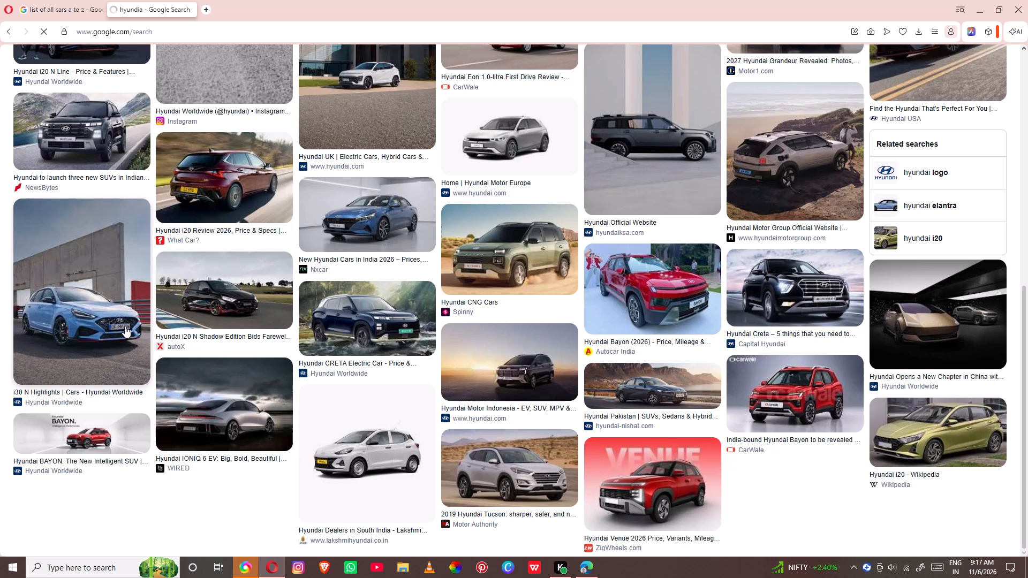
right_click(124, 326)
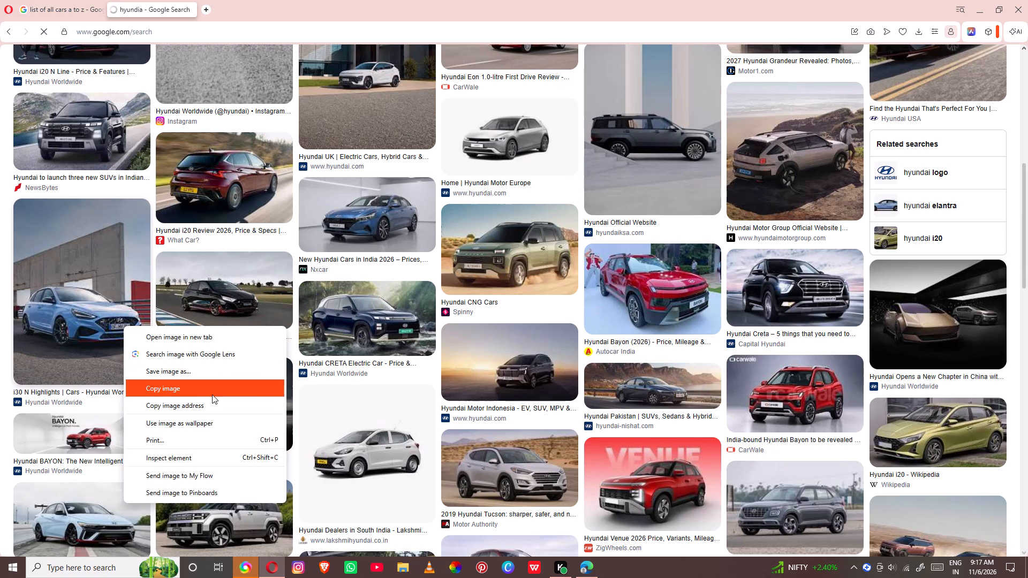
click(212, 394)
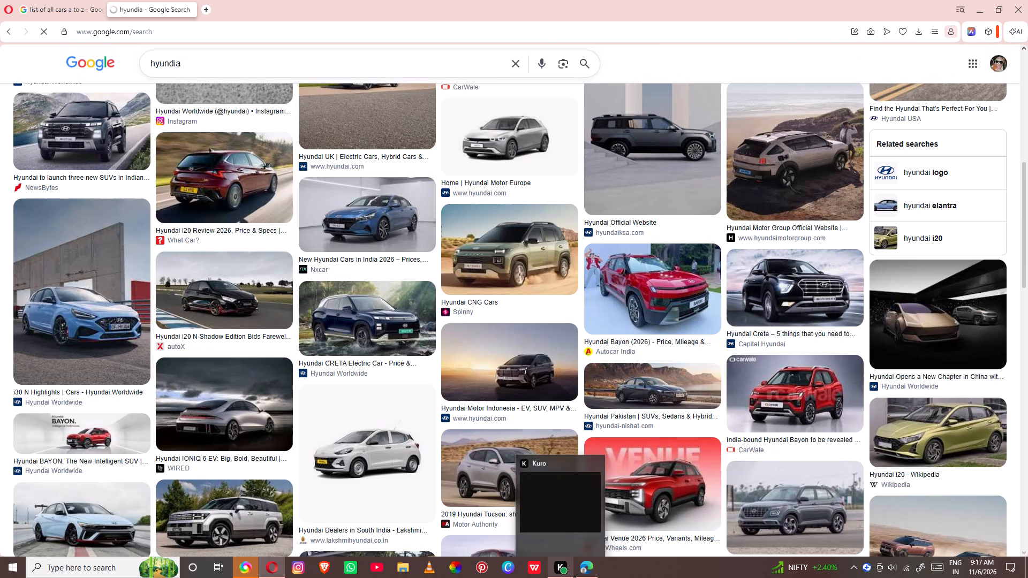
click(577, 575)
right_click(365, 139)
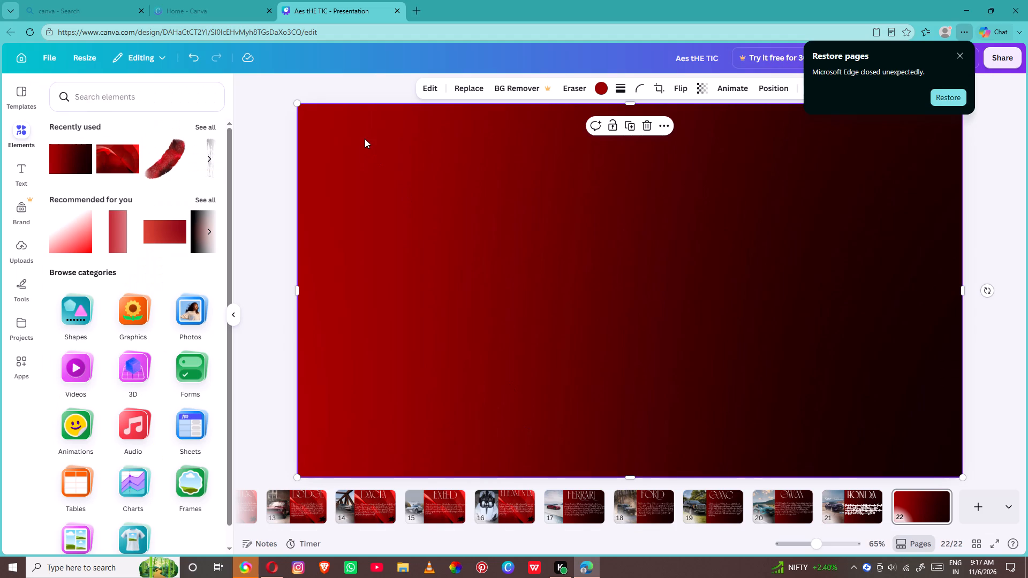
click(415, 187)
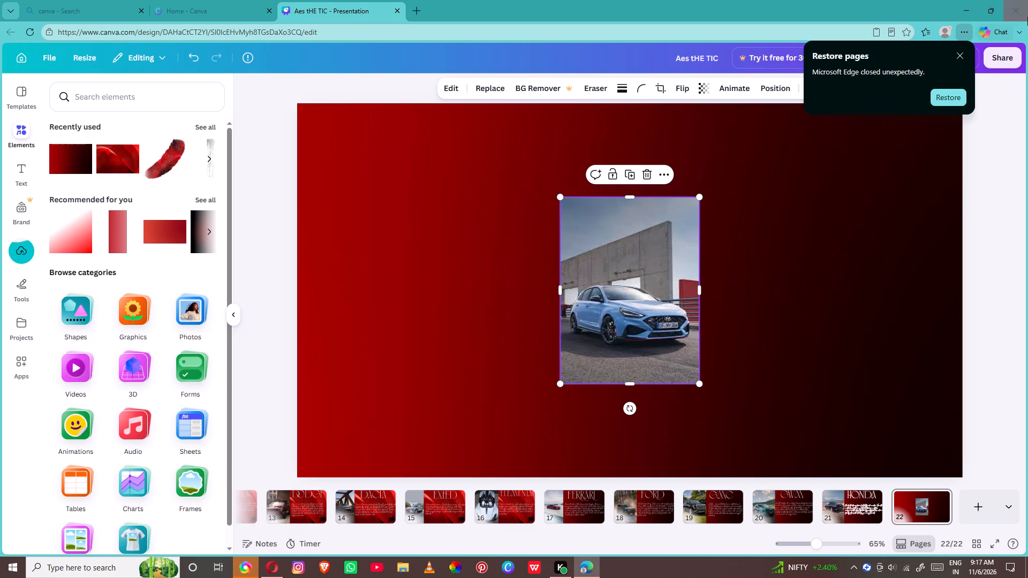
Crop a narrow strip off both vertical sides of the blue Hyundai photo on page 22.
drag(701, 220, 690, 222)
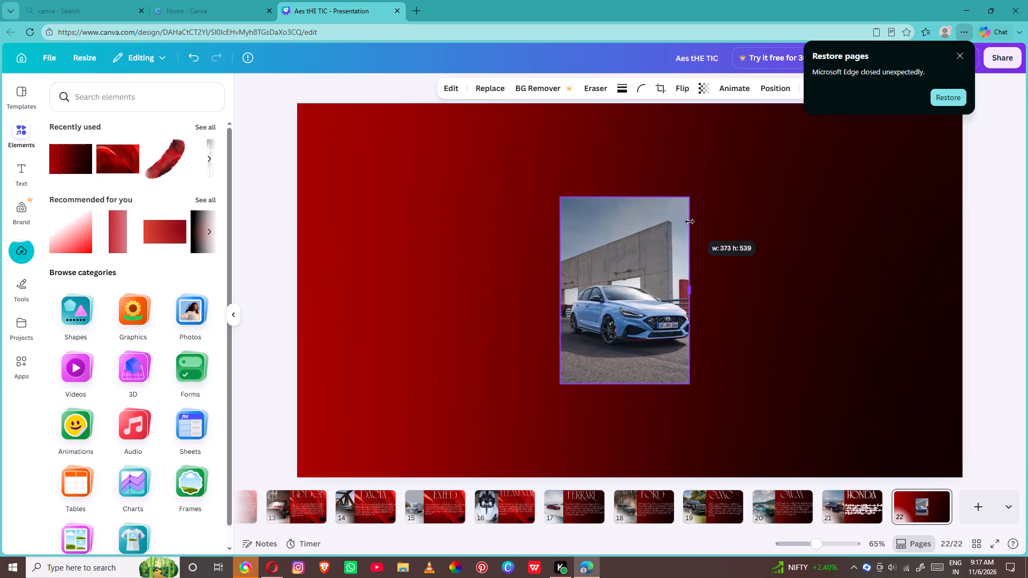
drag(690, 222, 689, 221)
click(689, 221)
drag(561, 239, 568, 240)
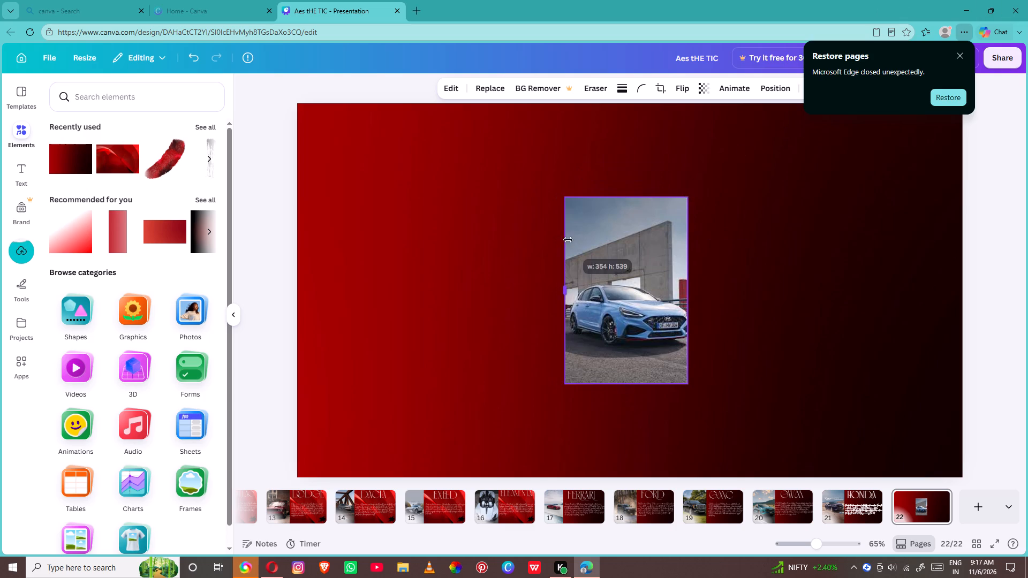
drag(568, 240, 570, 240)
click(570, 240)
Place the Hyundai photo in the page's top-left corner and enlarge it proportionally to the full page height.
drag(586, 240, 380, 159)
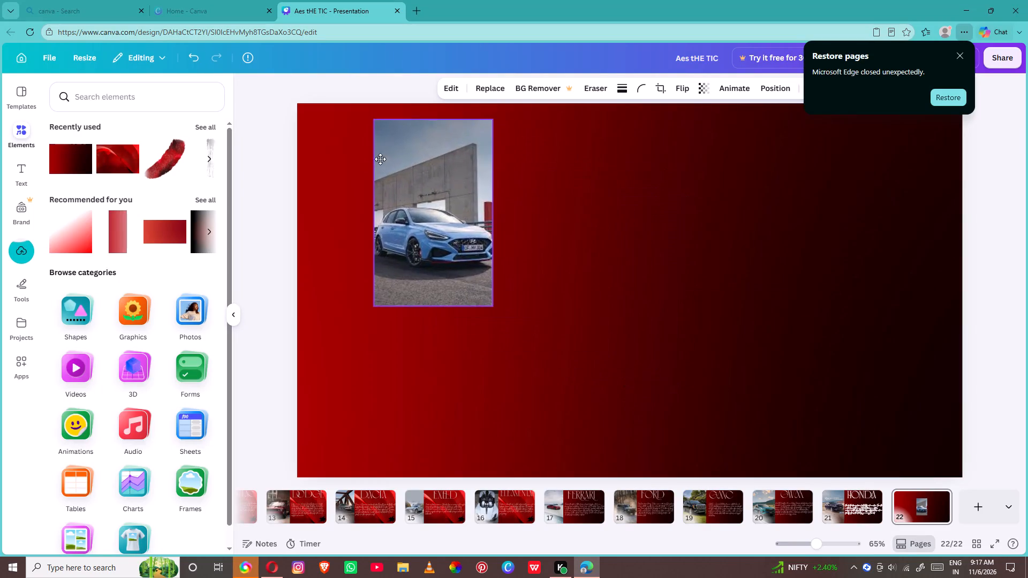
drag(380, 159, 314, 148)
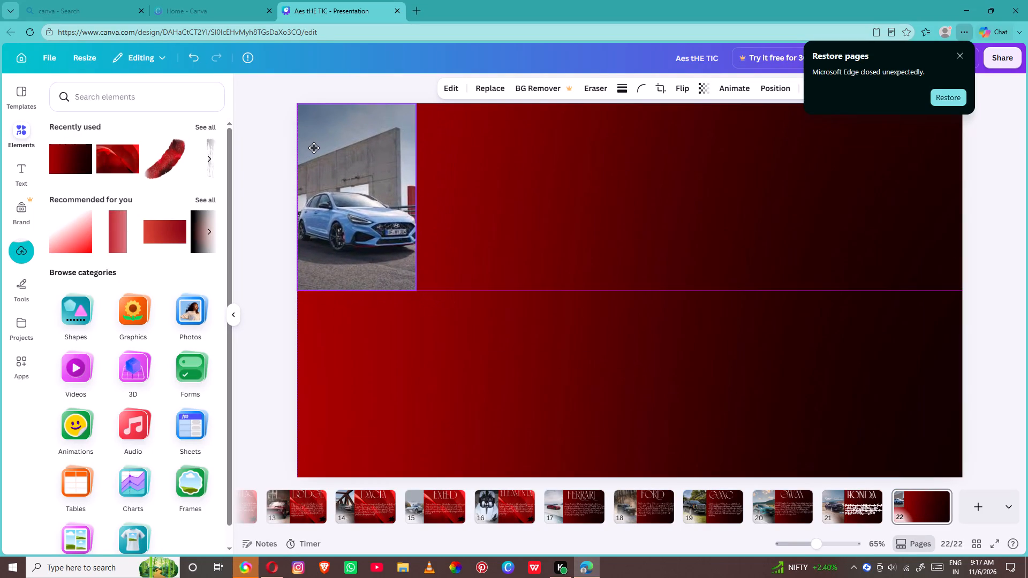
drag(314, 148, 314, 147)
drag(415, 284, 417, 285)
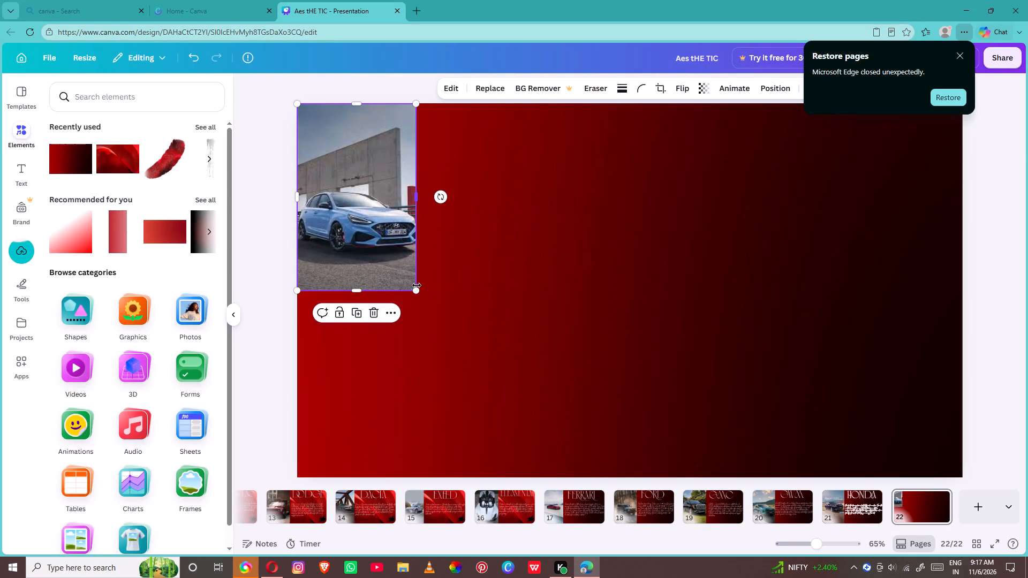
drag(417, 285, 418, 289)
drag(418, 289, 447, 543)
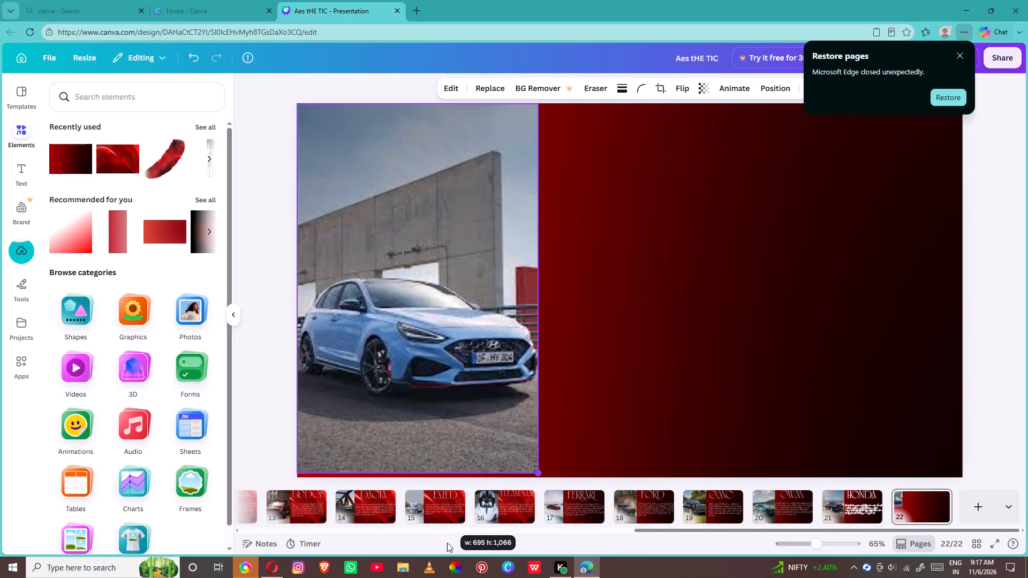
drag(447, 543, 448, 533)
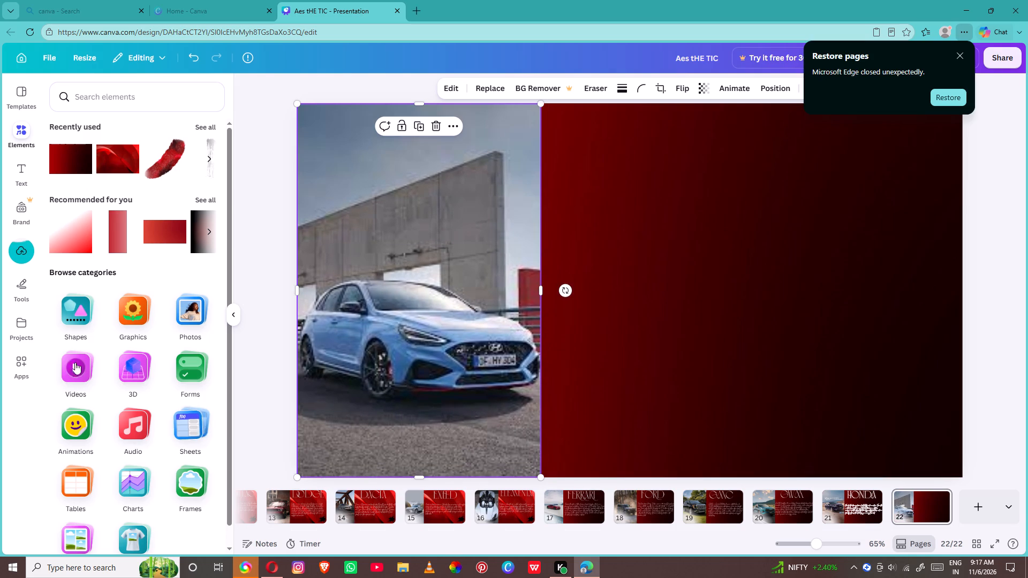
Add the recently used "Aes the tic" text style to page 22 and replace its wording with "hyundia".
click(29, 178)
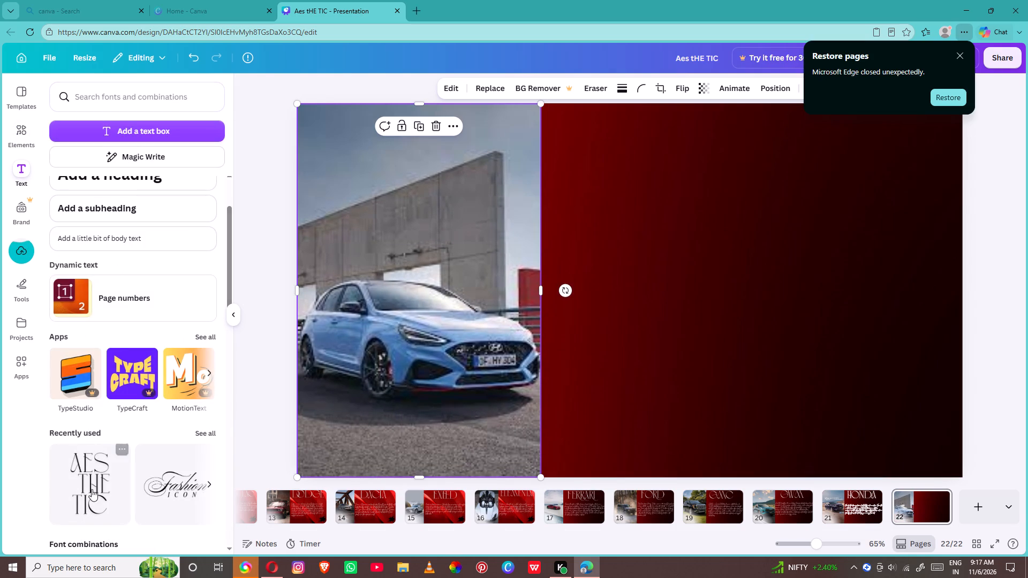
click(91, 492)
click(595, 346)
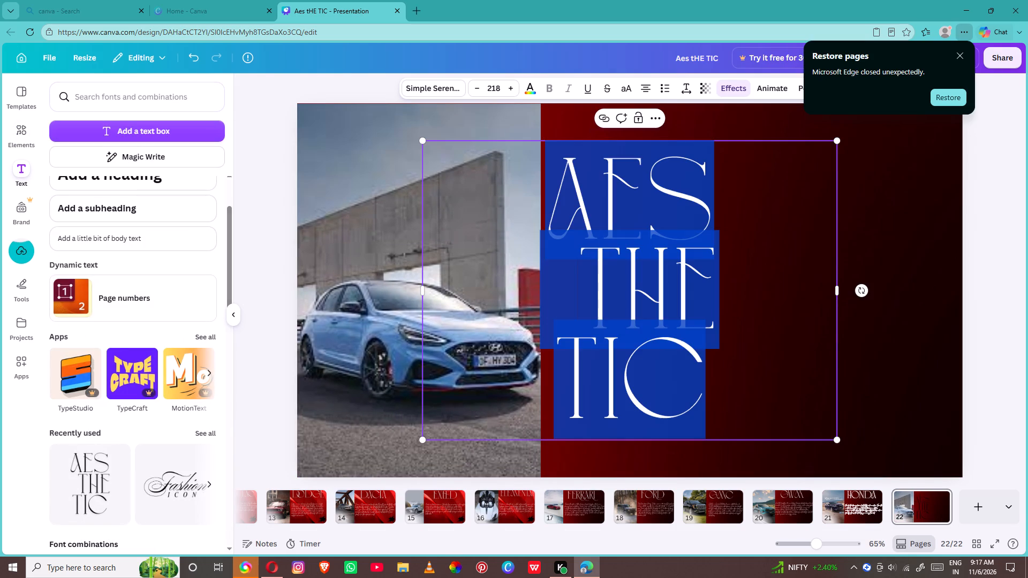
key(BackSpace)
text(hyundia)
click(846, 368)
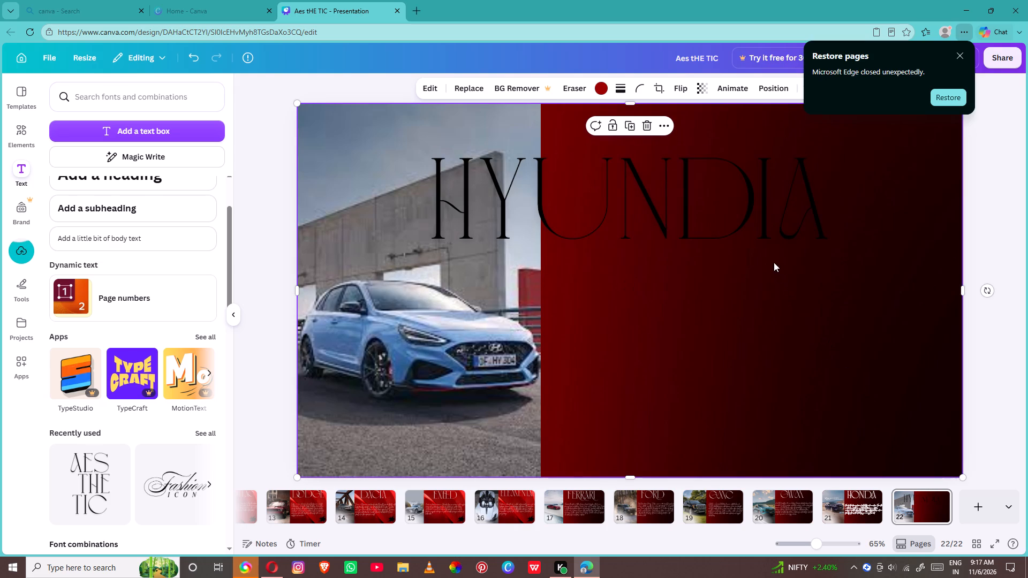
drag(769, 242, 888, 195)
click(532, 90)
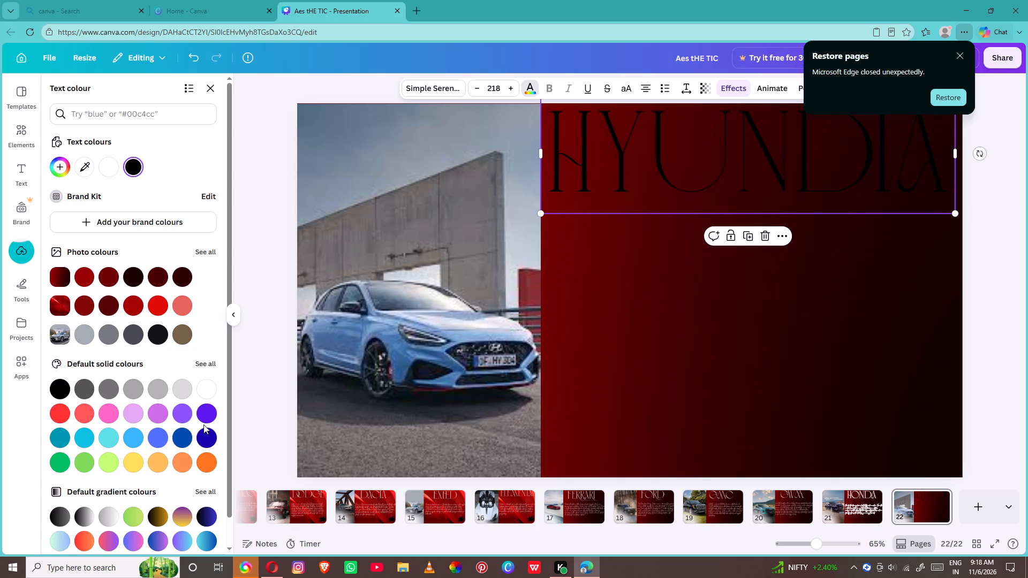
click(209, 392)
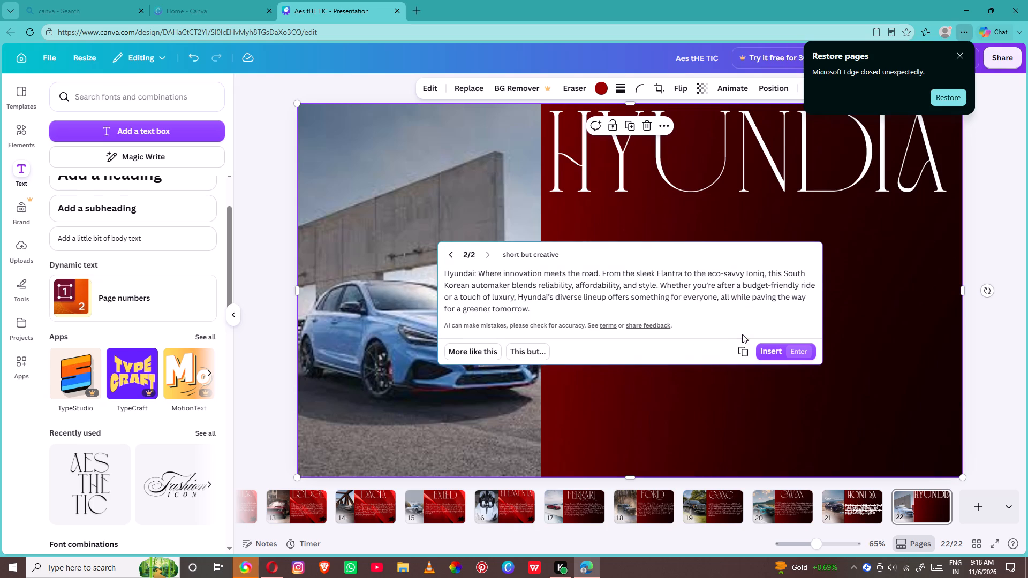
click(766, 352)
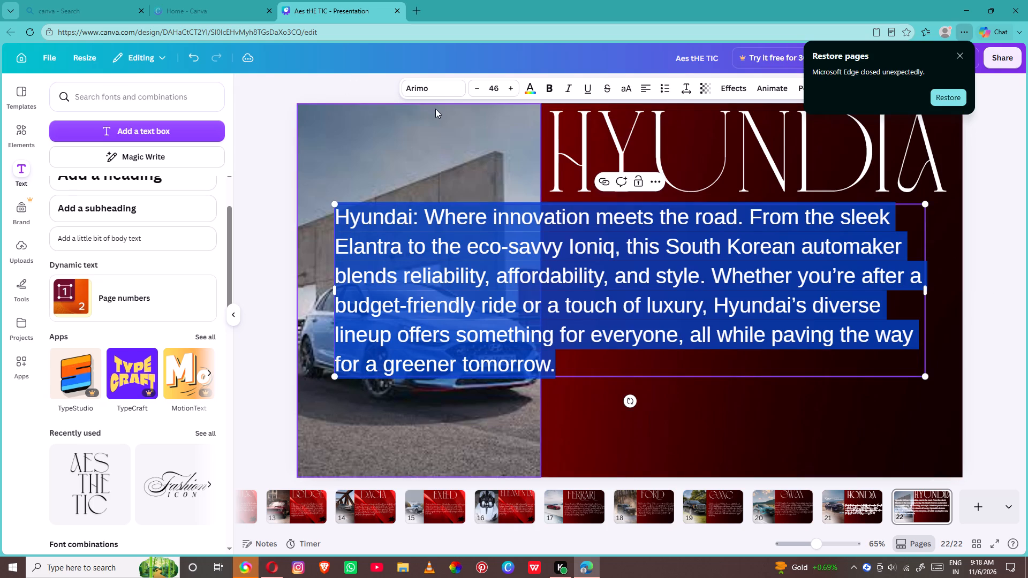
Set the description in the Brittany font, scale it to fit under the title beside the photo, and enlarge its font size to 38.2.
click(440, 88)
click(188, 235)
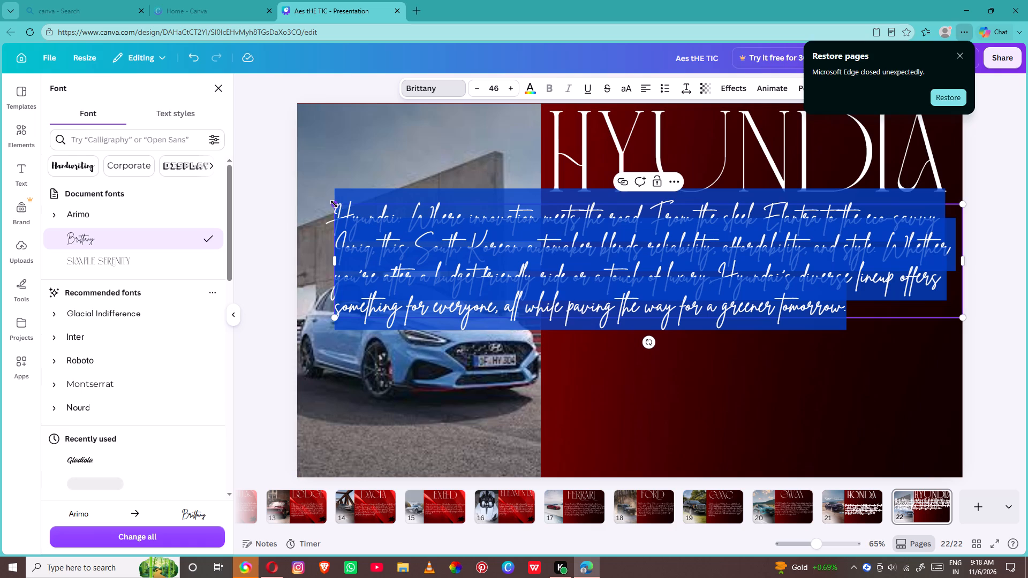
drag(334, 204, 527, 364)
triple_click(514, 91)
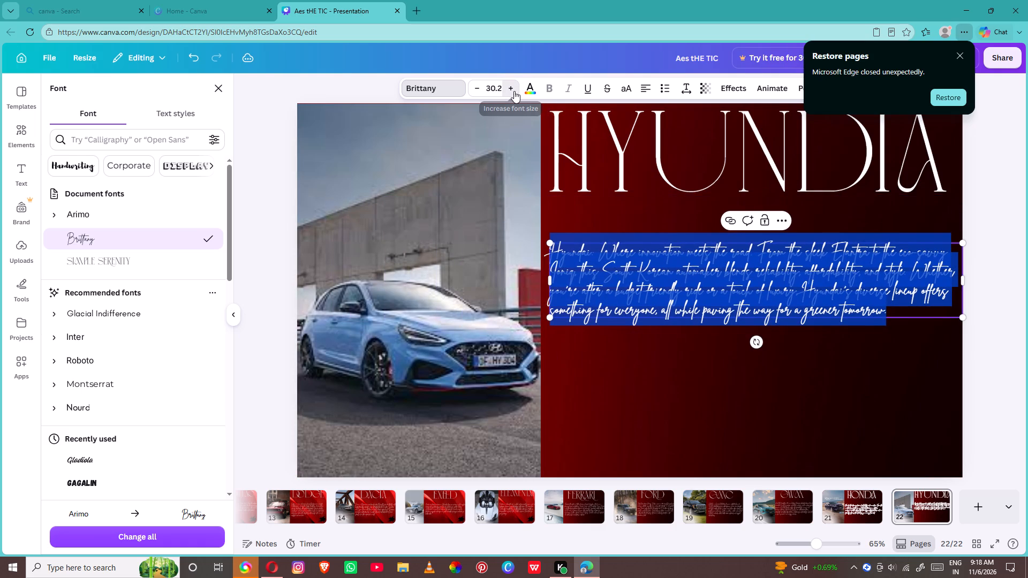
triple_click(514, 91)
click(514, 91)
click(514, 91)
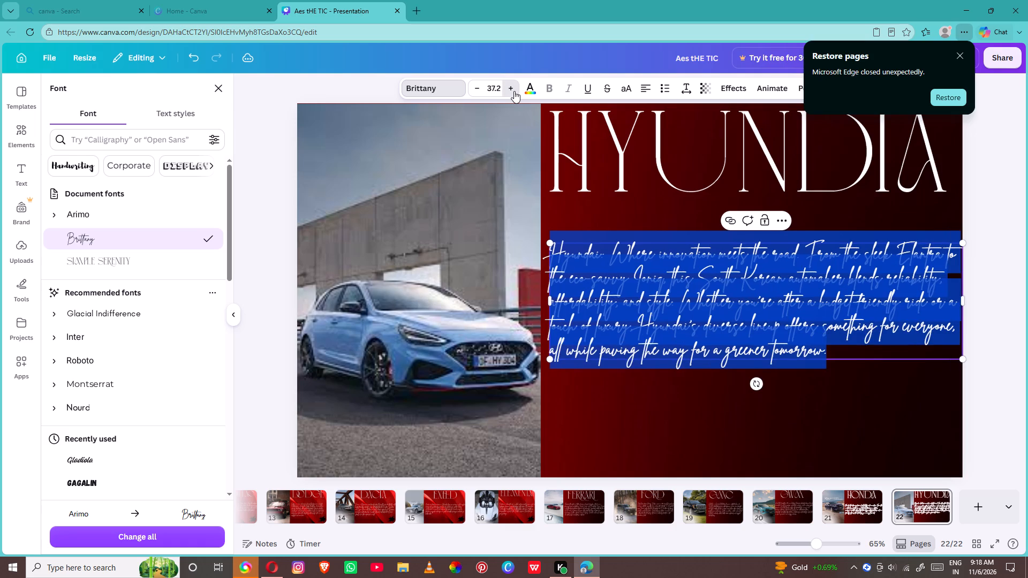
Add a new blank page after page 22.
click(972, 507)
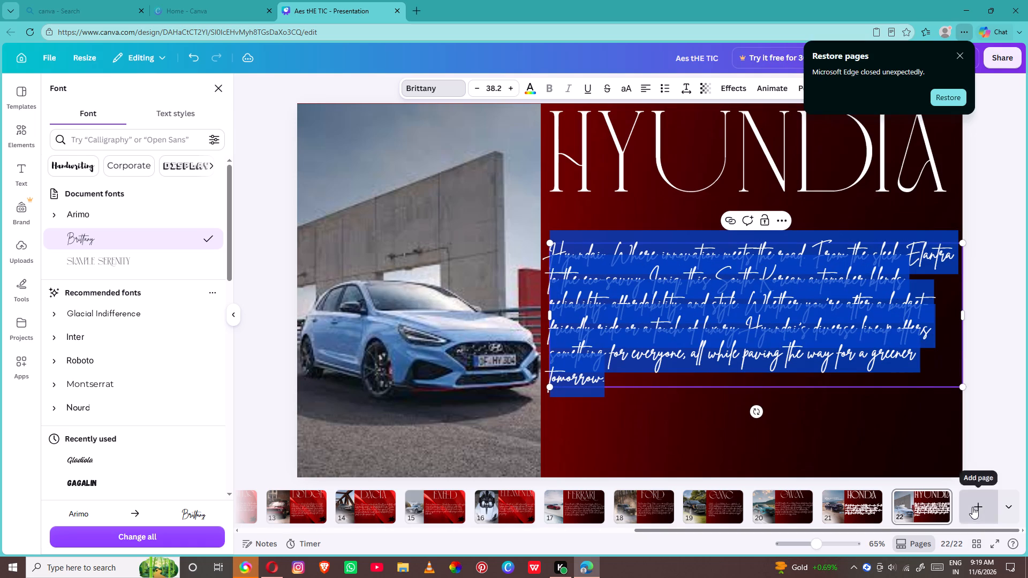
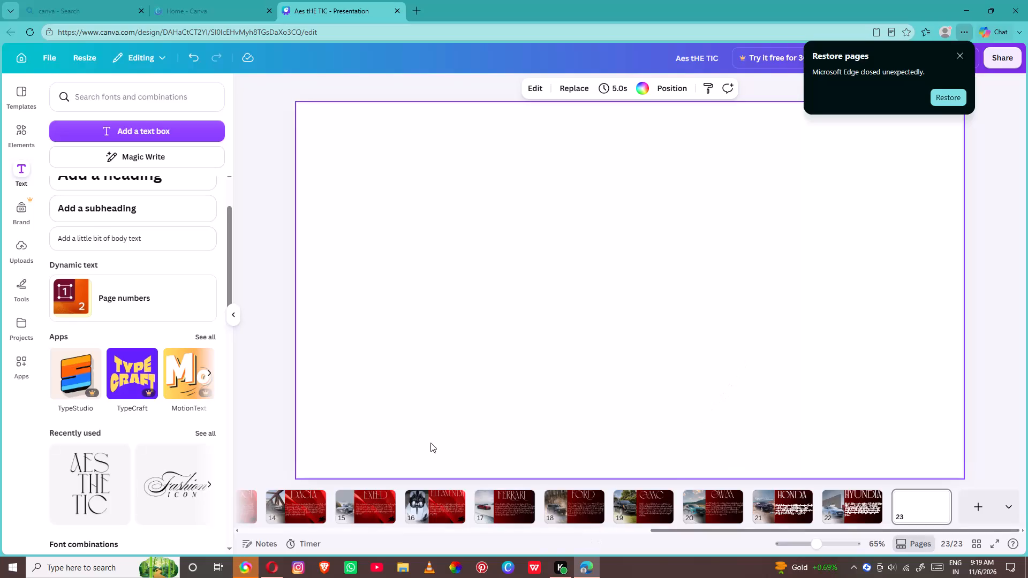
Add the recently used red-to-black gradient to page 23 and stretch it to cover the whole 1,920 × 1,080 page.
click(23, 144)
click(50, 151)
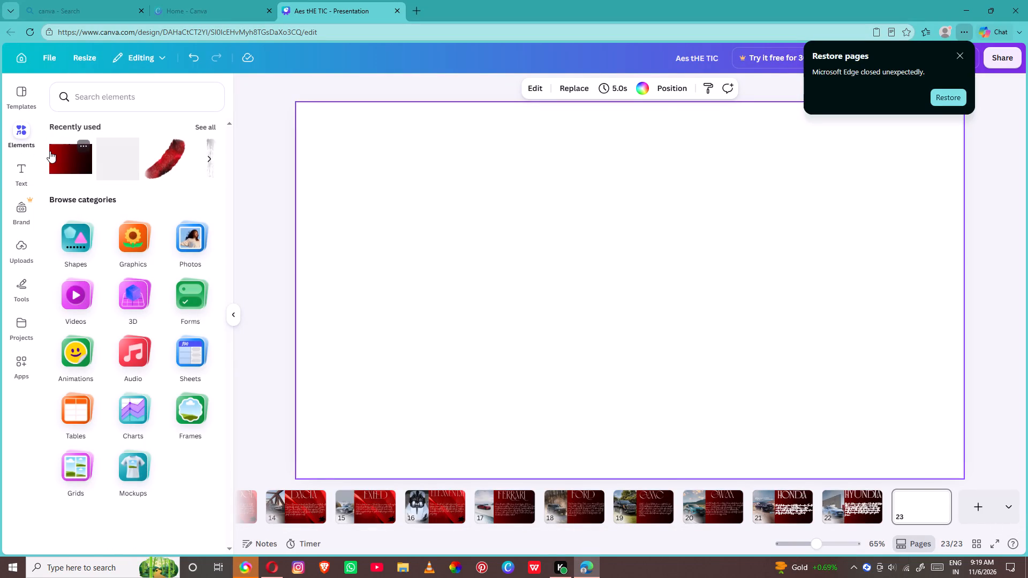
drag(420, 201, 420, 203)
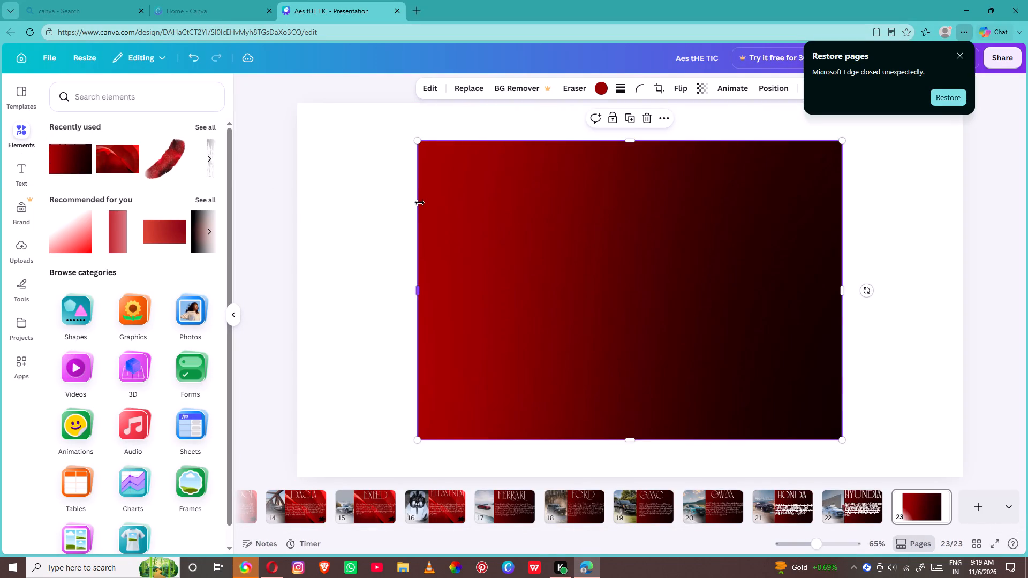
drag(420, 203, 316, 204)
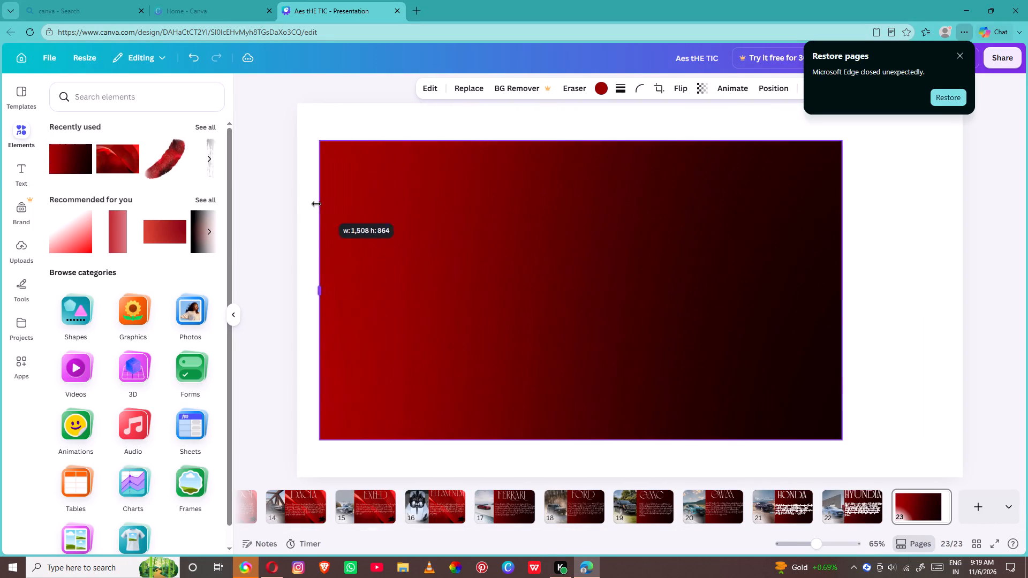
drag(316, 204, 297, 207)
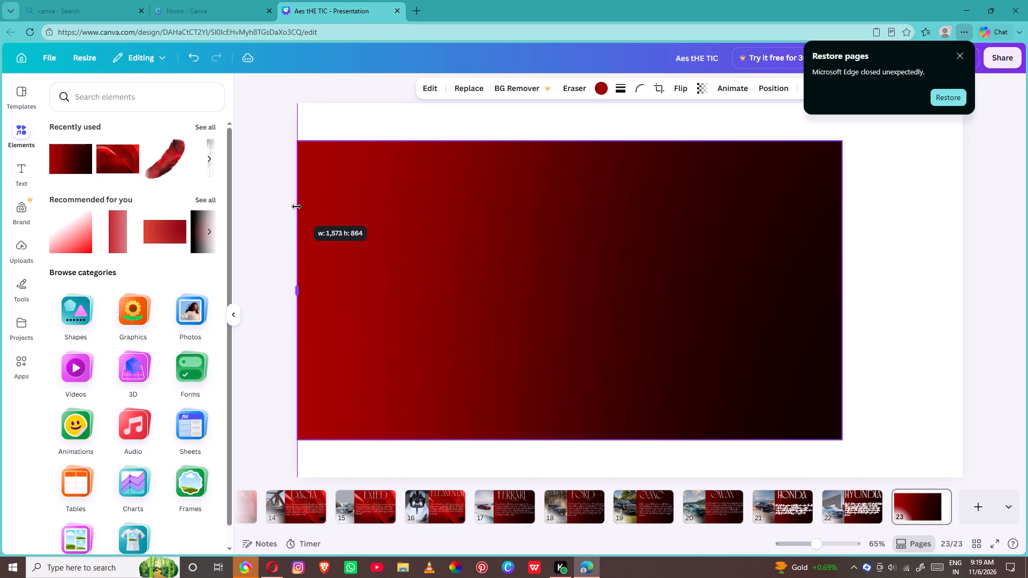
drag(297, 207, 296, 207)
drag(319, 140, 319, 138)
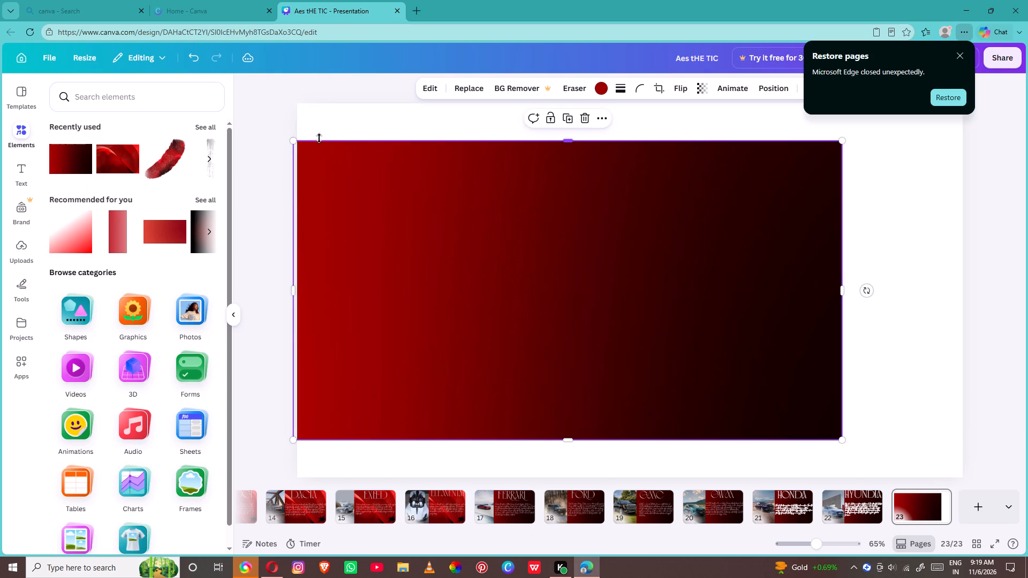
drag(319, 138, 326, 104)
click(336, 124)
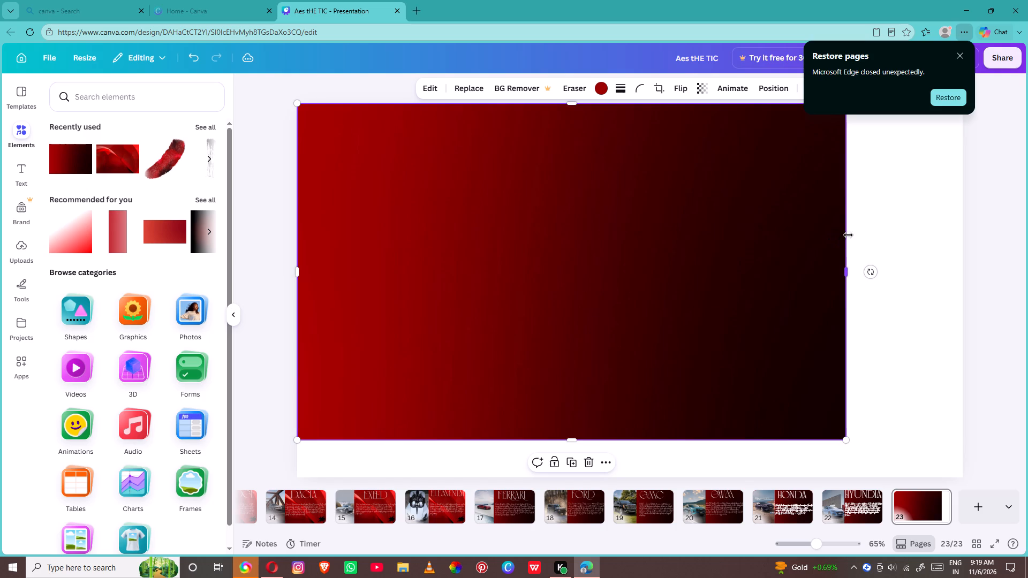
drag(848, 235, 961, 246)
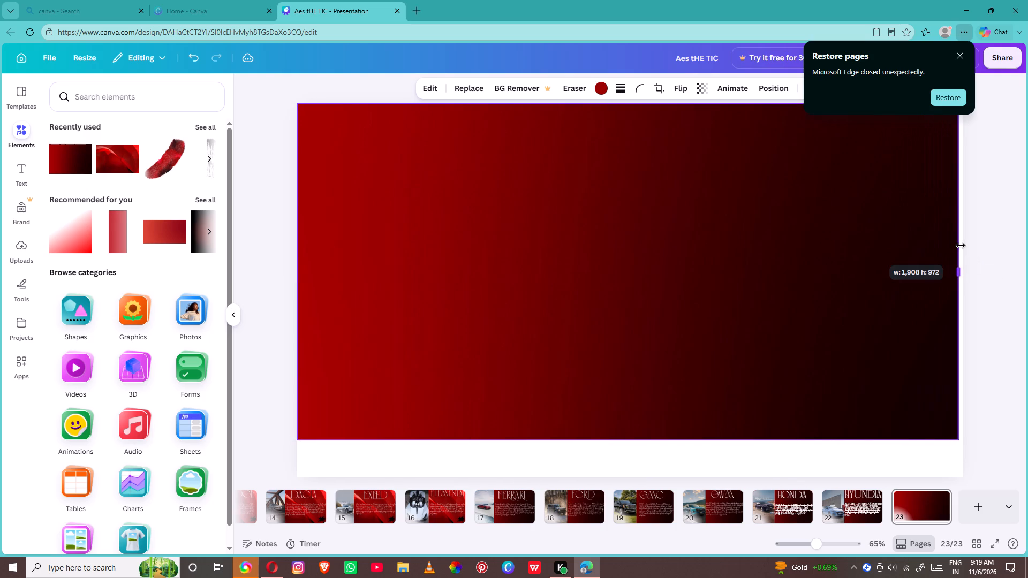
drag(961, 246, 963, 246)
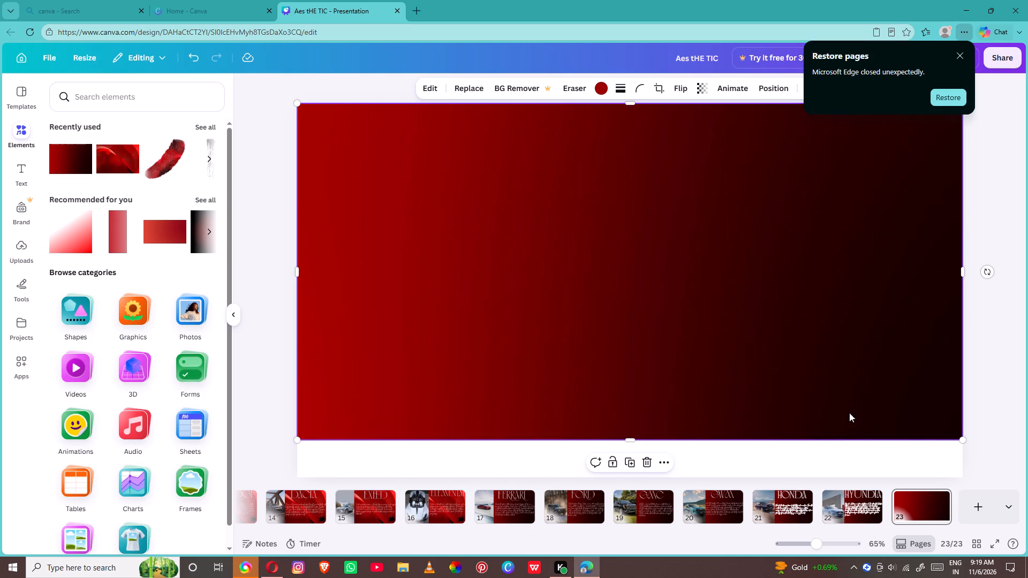
drag(848, 438, 845, 476)
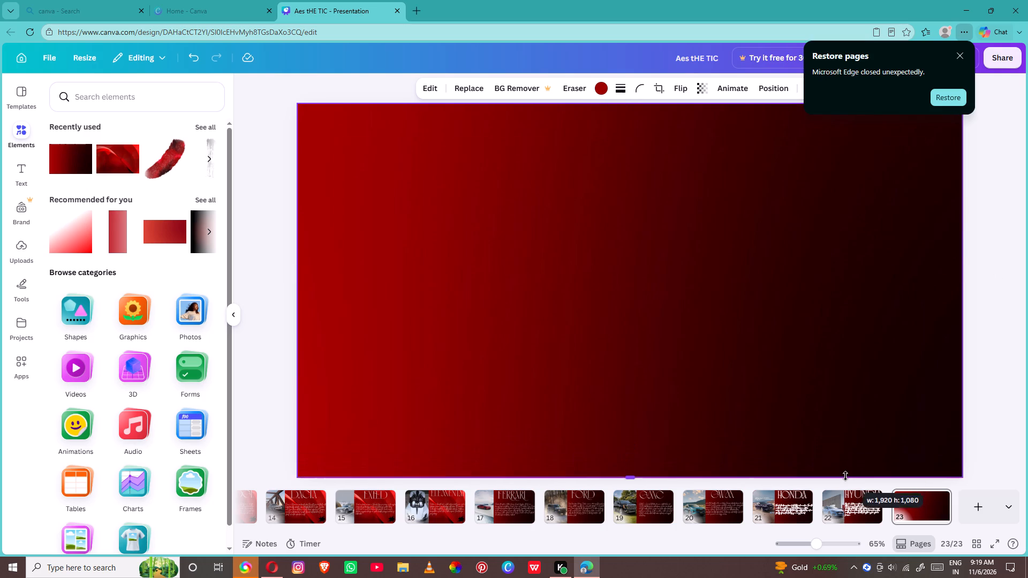
drag(845, 476, 845, 477)
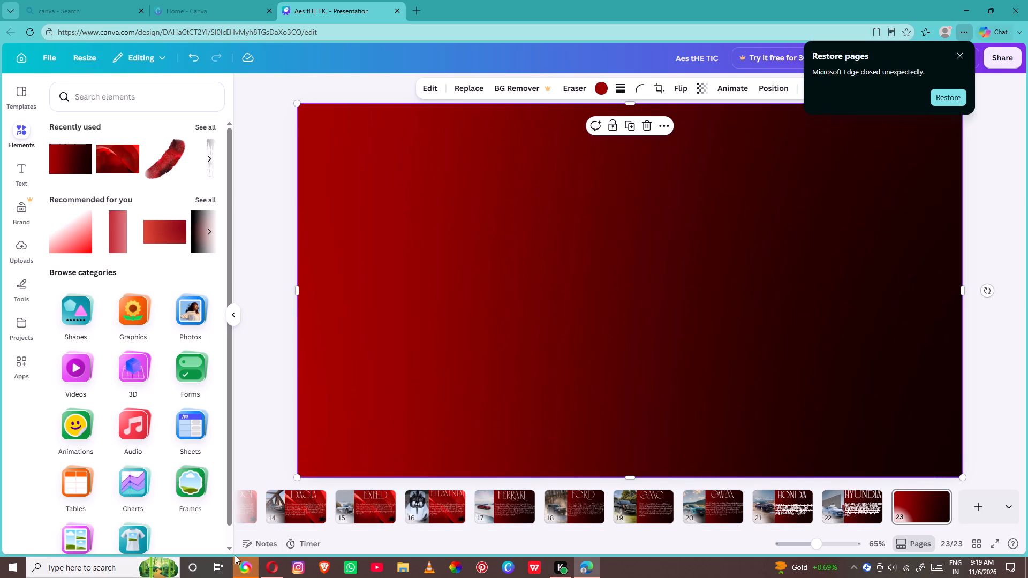
Switch to Opera, check the A to Z car list for the next brand, and search Google Images for "infiniti".
click(276, 577)
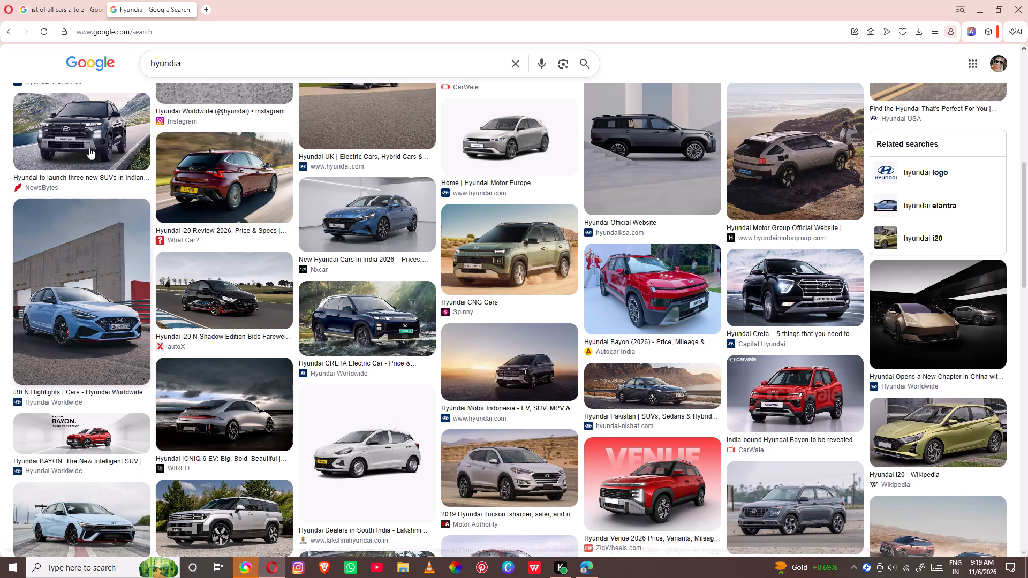
click(29, 6)
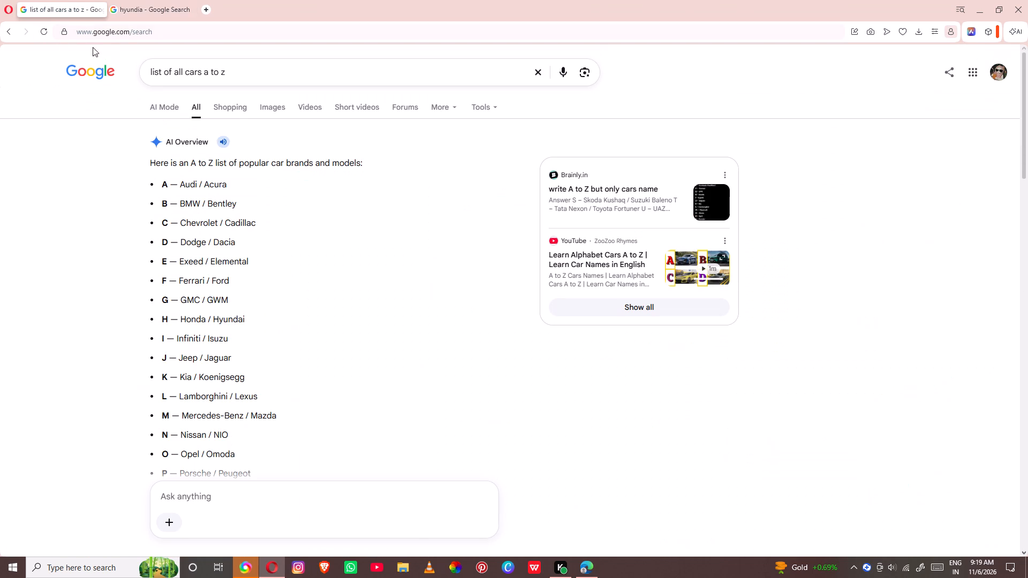
click(155, 16)
click(221, 73)
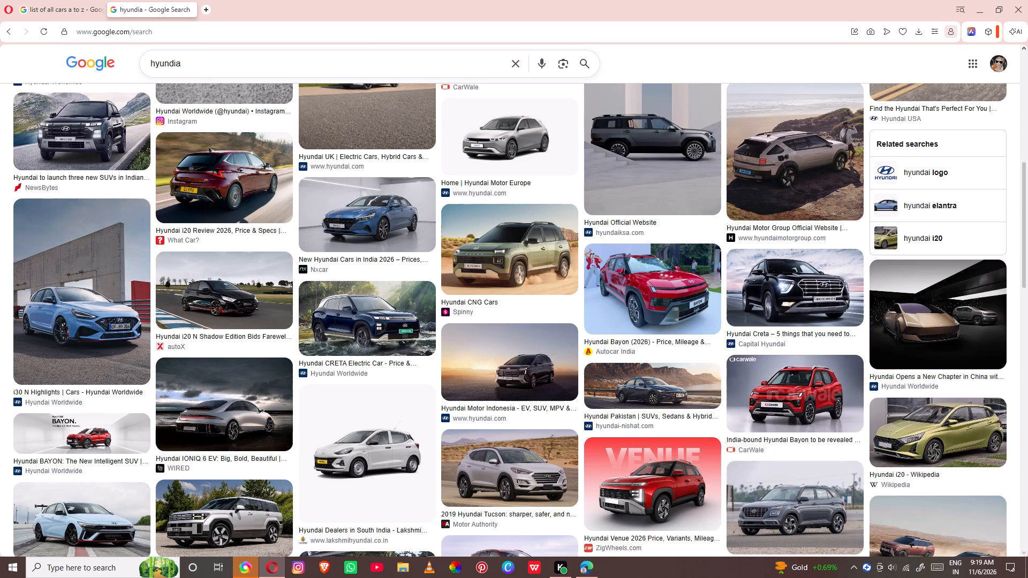
key(BackSpace)
key(BackSpace)
key(BackSpace)
key(BackSpace)
key(BackSpace)
key(BackSpace)
key(BackSpace)
key(BackSpace)
key(BackSpace)
key(BackSpace)
key(BackSpace)
key(BackSpace)
key(BackSpace)
key(BackSpace)
key(BackSpace)
key(BackSpace)
key(BackSpace)
key(BackSpace)
text(infiniti)
key(Return)
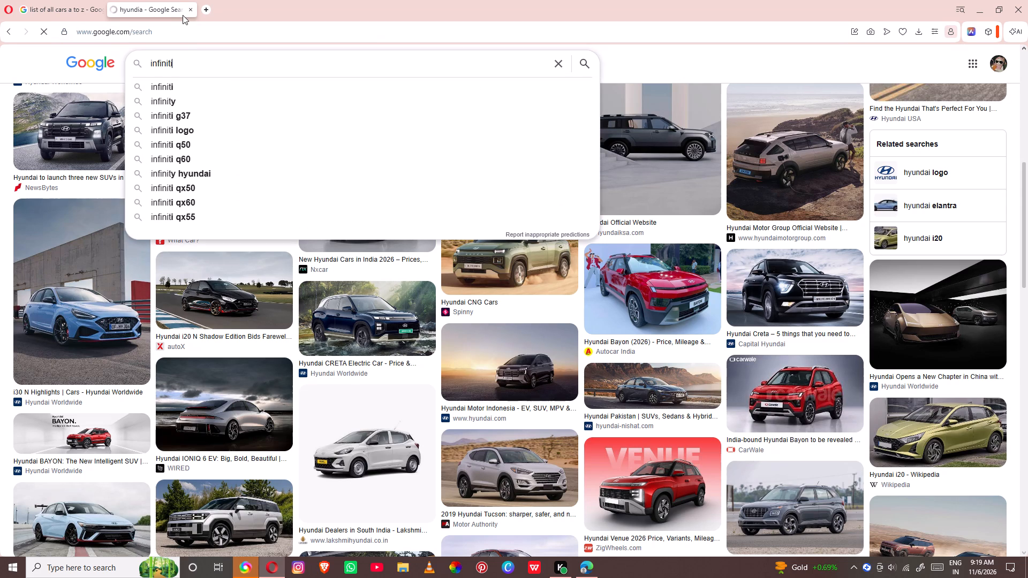
click(186, 87)
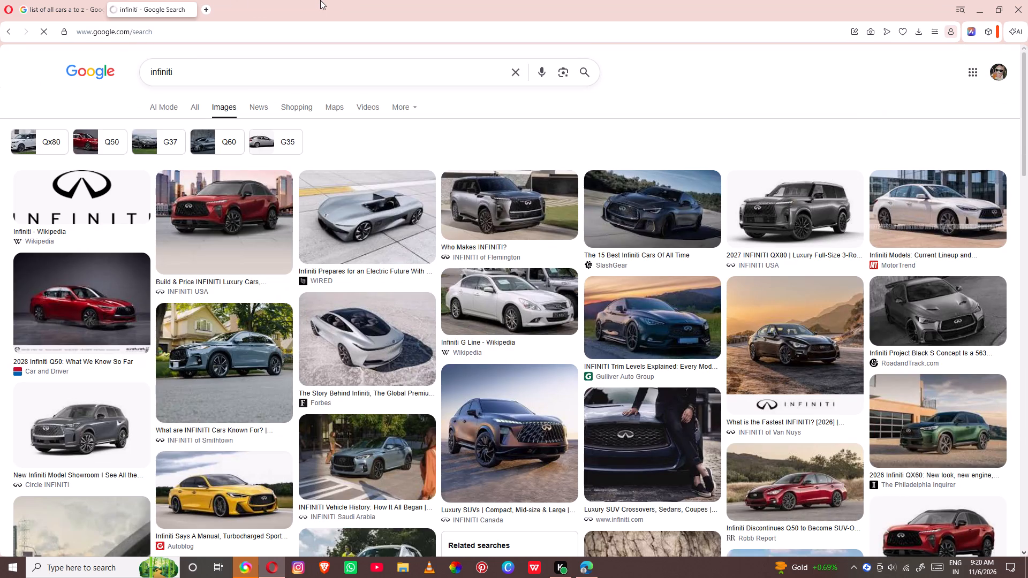
Copy the dark grey 2026 INFINITI QX80 photo from the image results and paste it onto page 23 in Canva.
scroll(423, 232, down, 1)
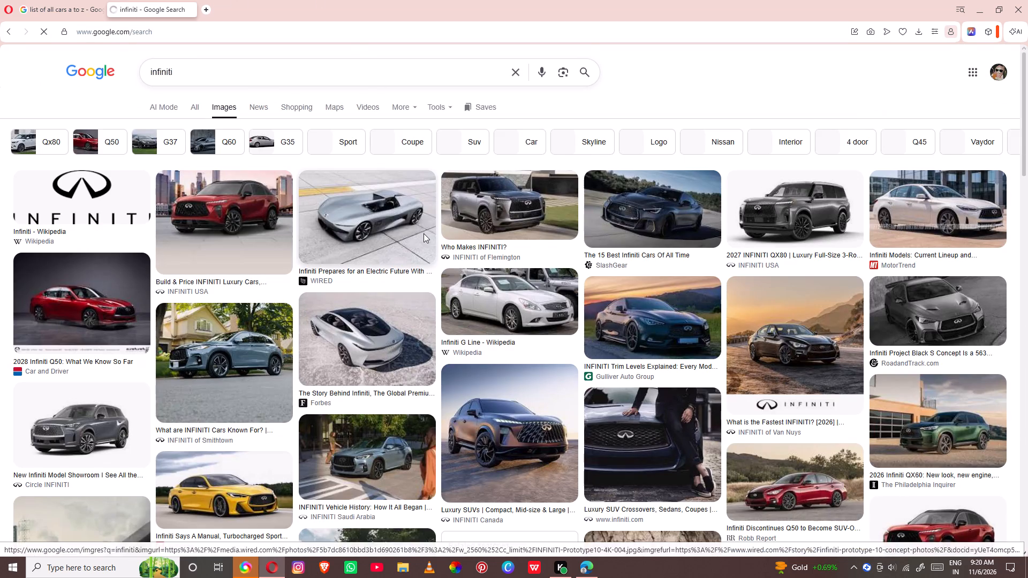
scroll(424, 233, down, 1)
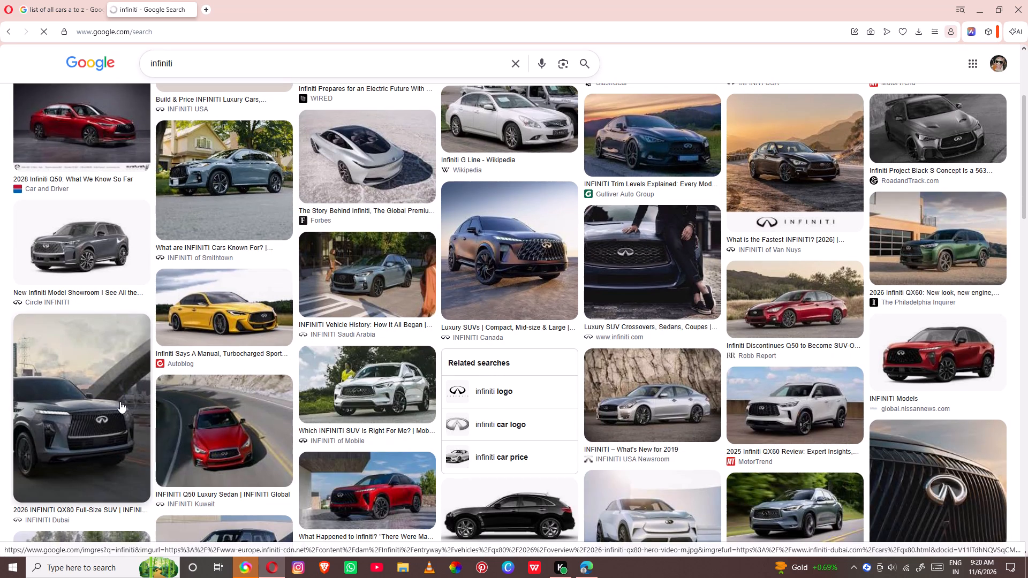
right_click(120, 401)
click(157, 249)
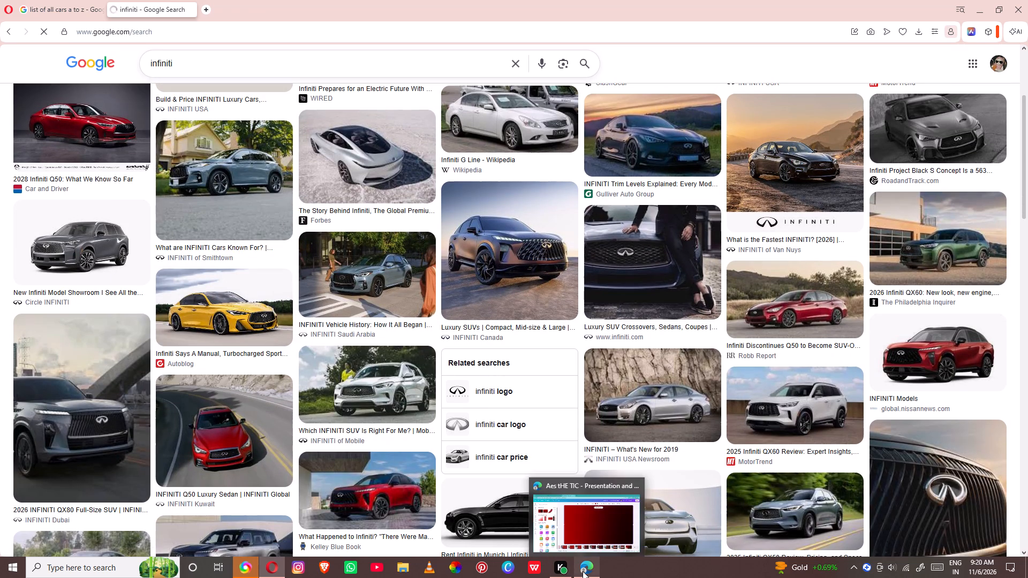
click(583, 571)
right_click(337, 188)
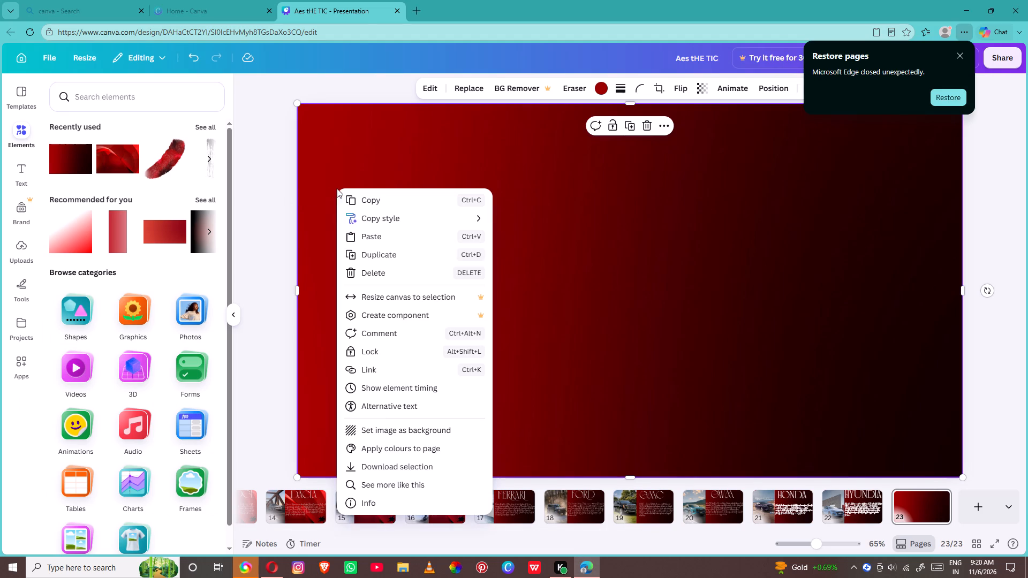
click(371, 243)
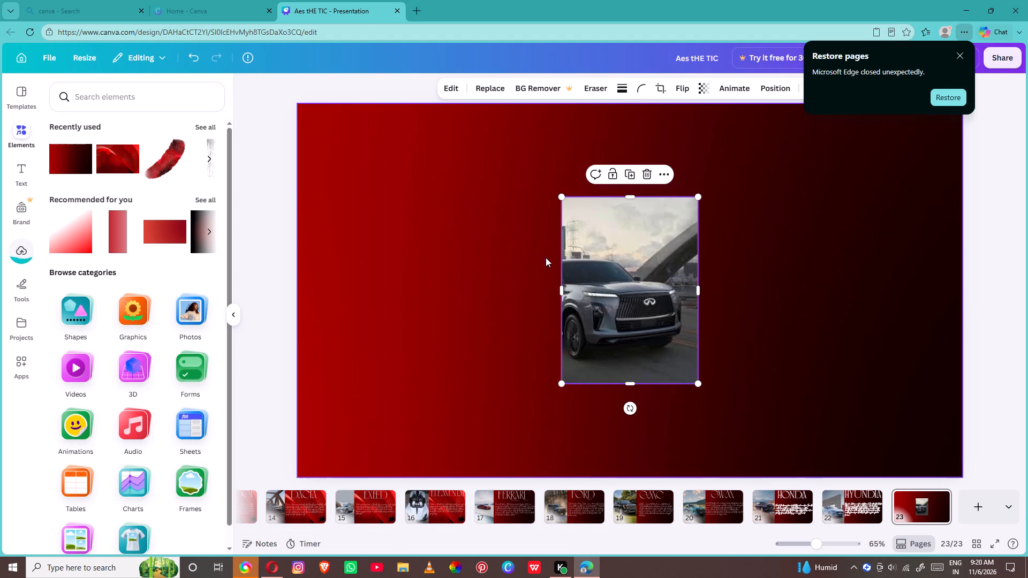
Align the Infiniti photo to the page's top-left corner, enlarge it to full page height, and crop its right side slightly.
drag(588, 264, 320, 172)
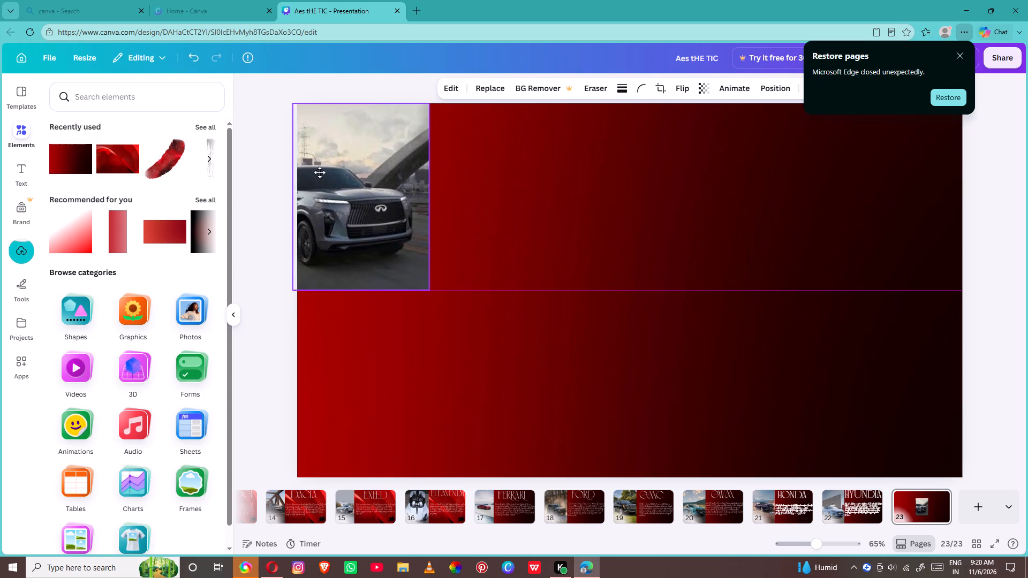
drag(320, 172, 326, 172)
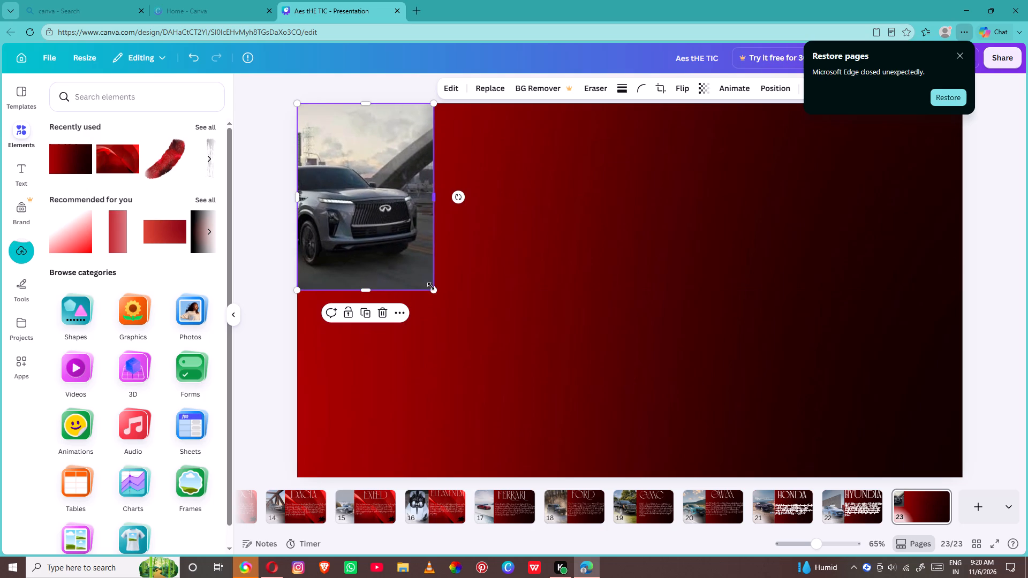
drag(431, 287, 517, 511)
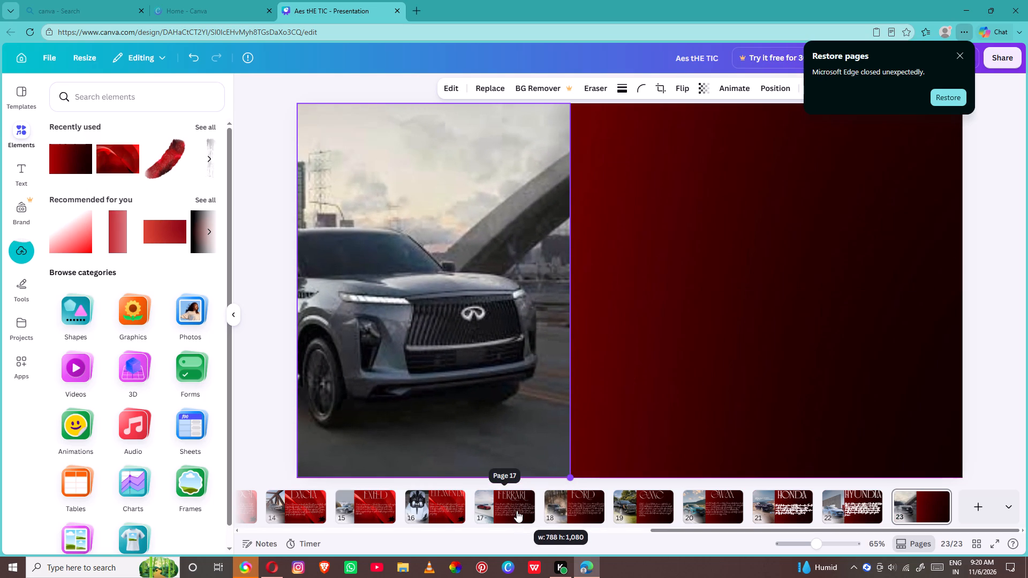
drag(517, 511, 517, 511)
drag(571, 435, 543, 437)
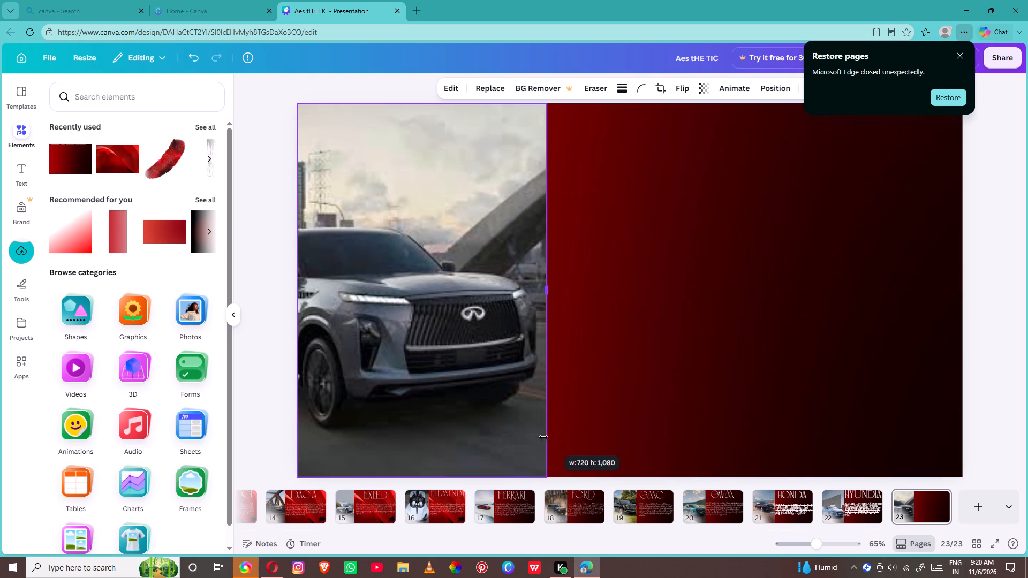
drag(543, 437, 542, 438)
Add the recently used "AES THE TIC" text style to the page and replace its text with "infiniti".
click(23, 172)
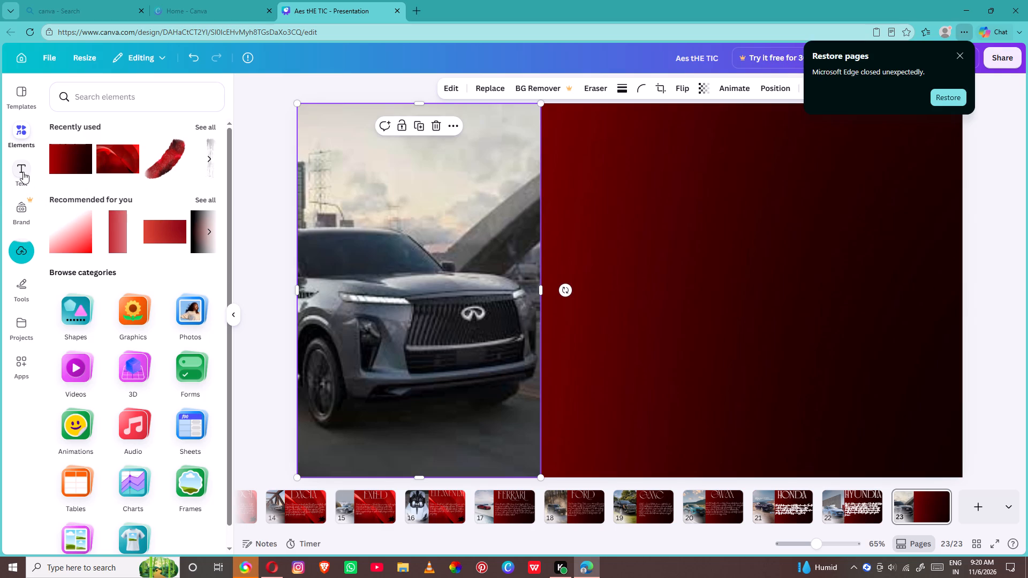
click(94, 465)
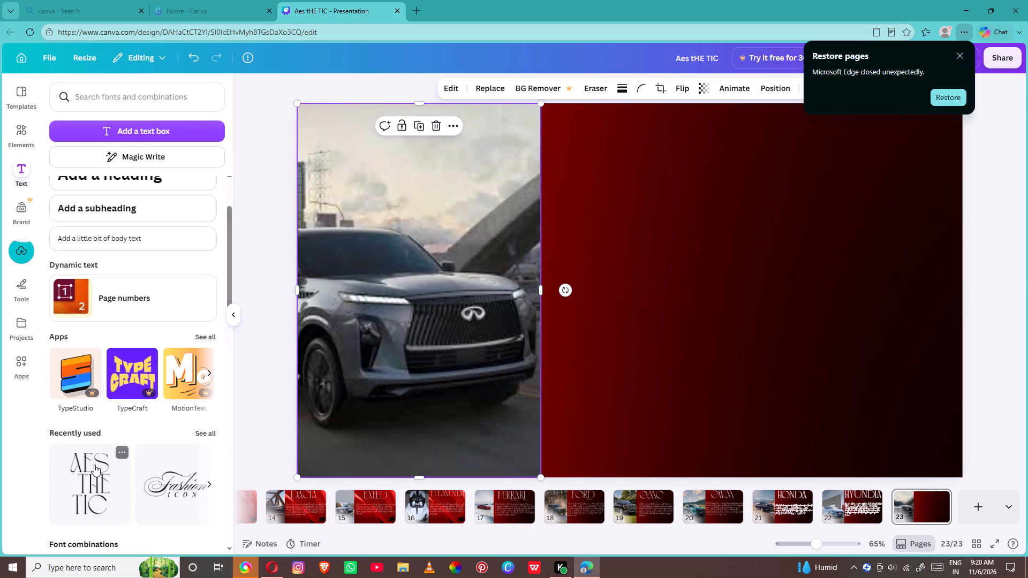
click(699, 349)
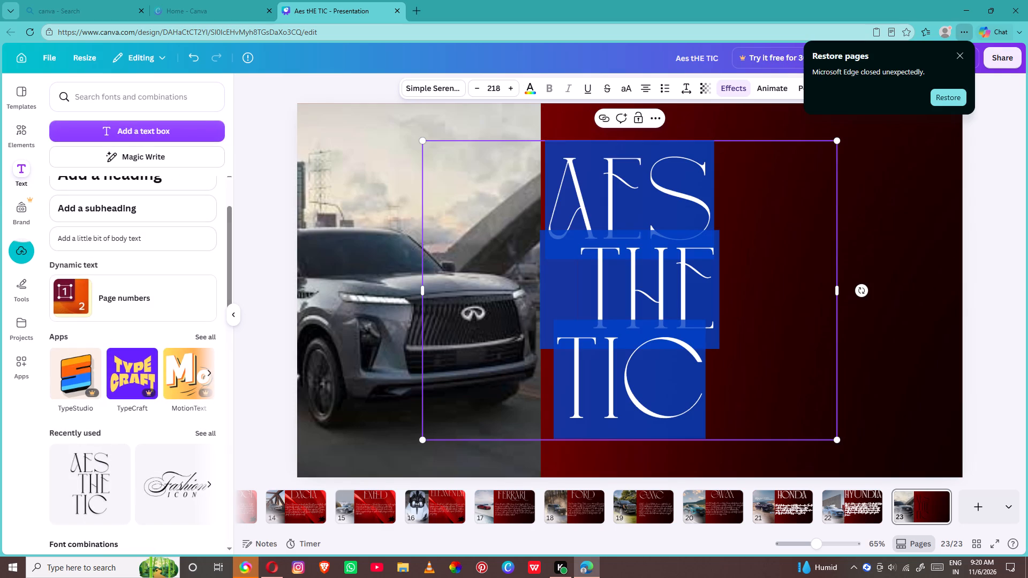
key(BackSpace)
text(infiniti)
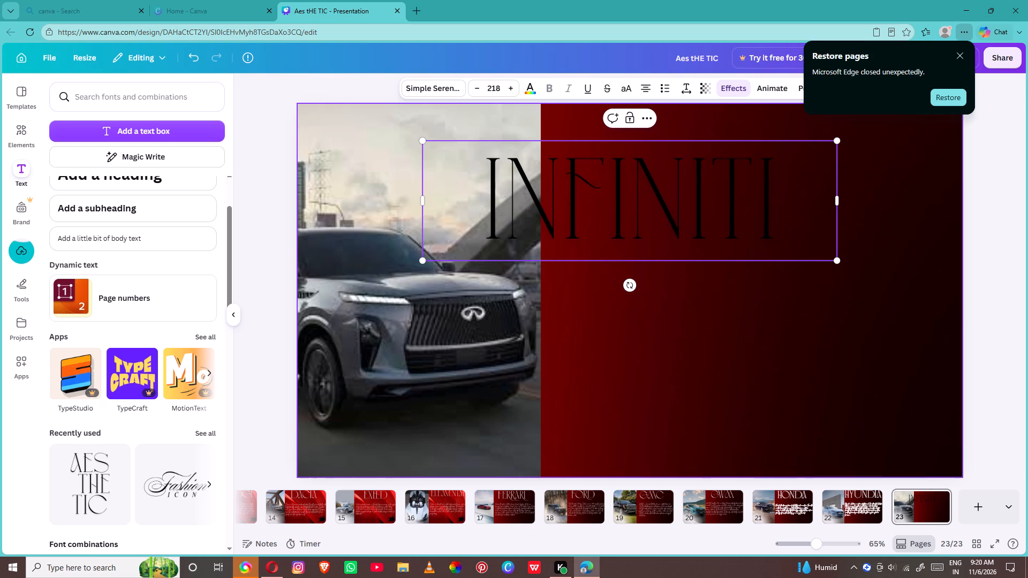
click(699, 346)
drag(662, 192, 788, 168)
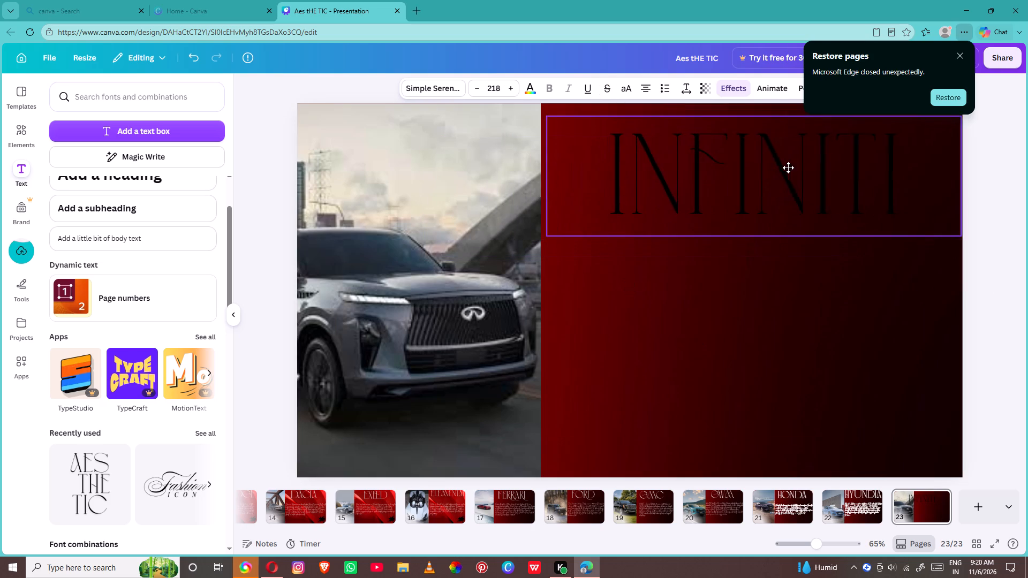
drag(788, 168, 784, 153)
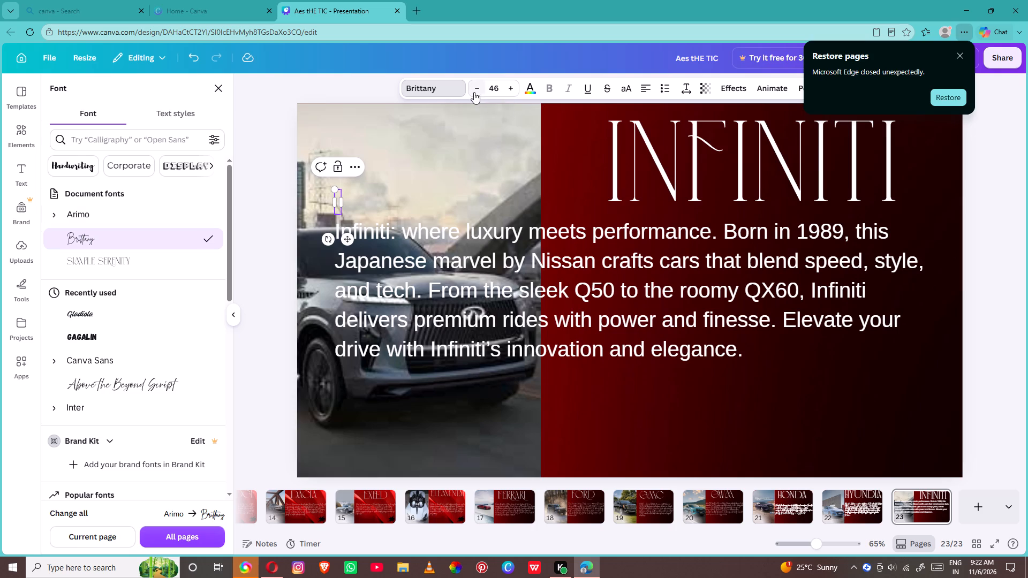
click(127, 238)
click(501, 270)
double_click(501, 270)
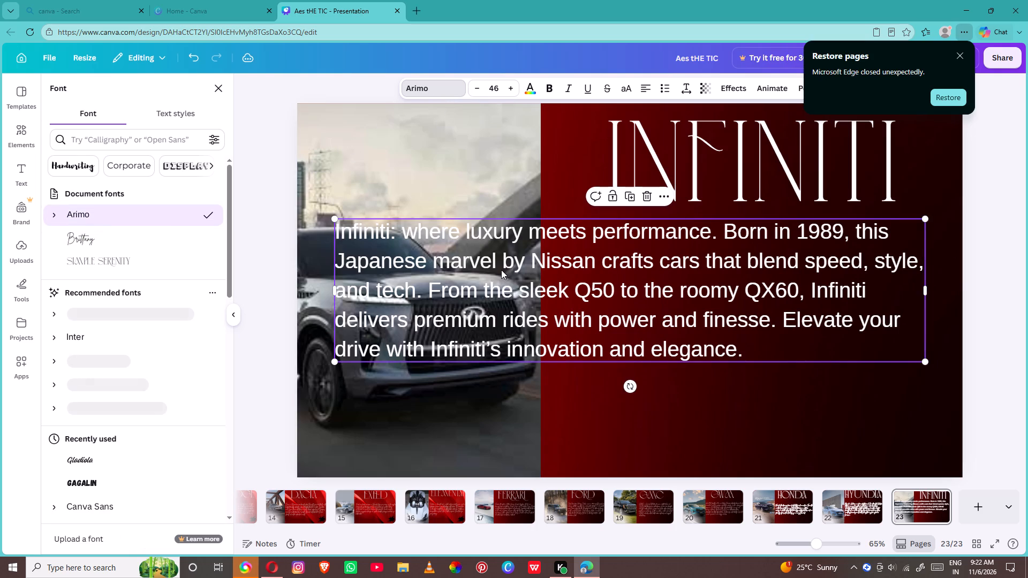
click(133, 244)
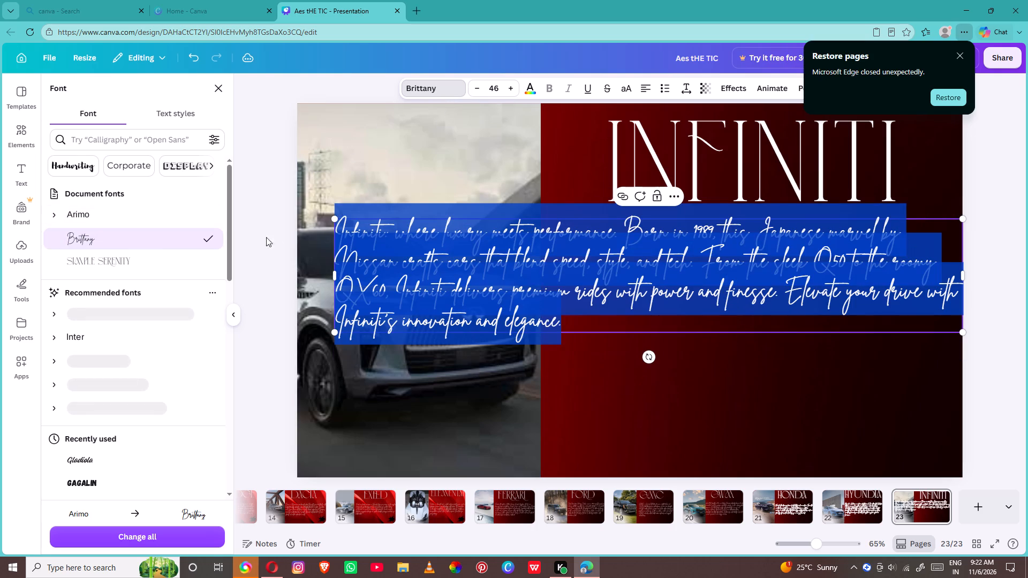
Shrink the description box to fit the gradient area beside the photo, and increase its font size to just over 35.
drag(334, 221, 552, 299)
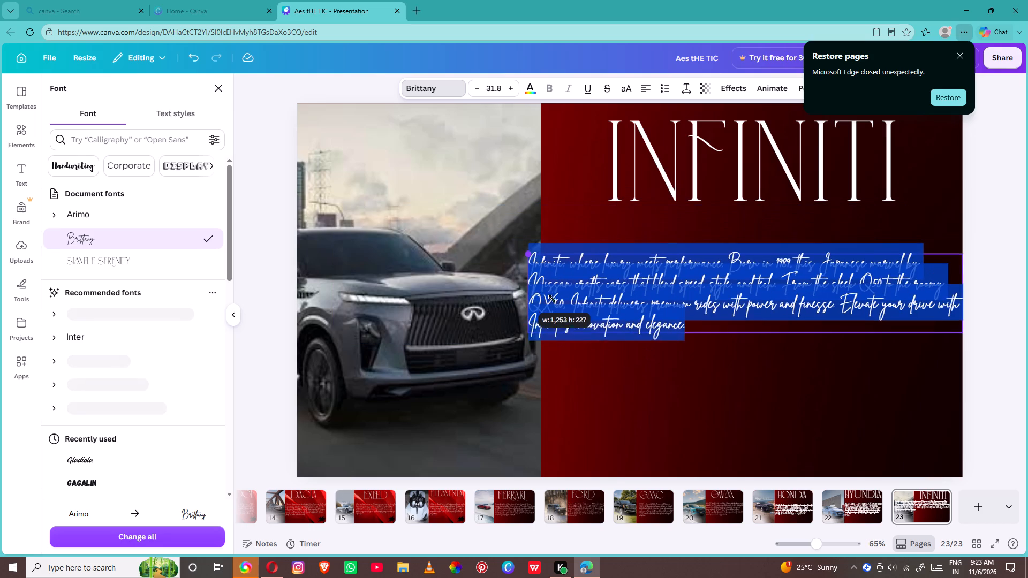
drag(552, 299, 557, 299)
click(557, 299)
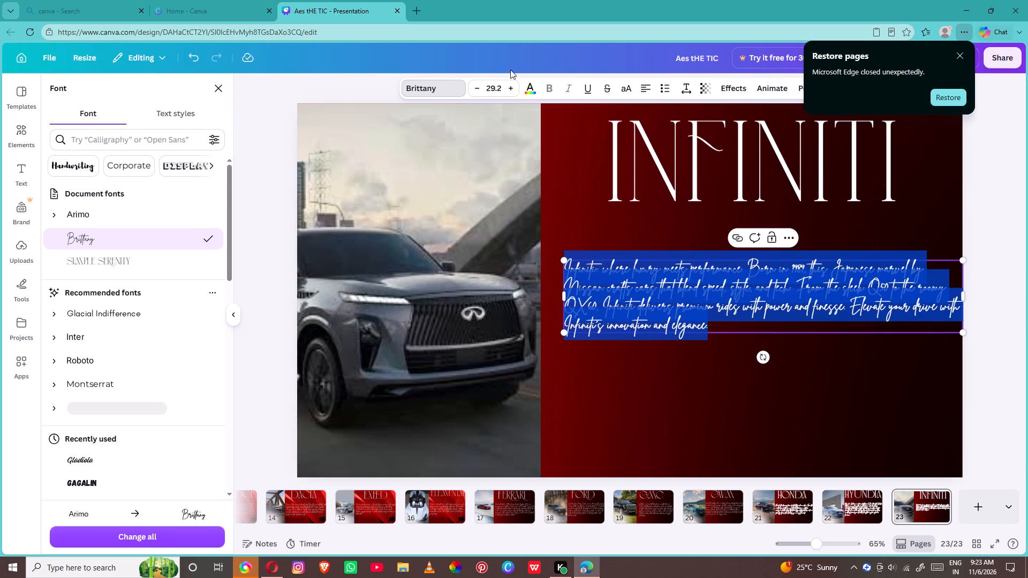
triple_click(512, 88)
triple_click(512, 88)
triple_click(513, 88)
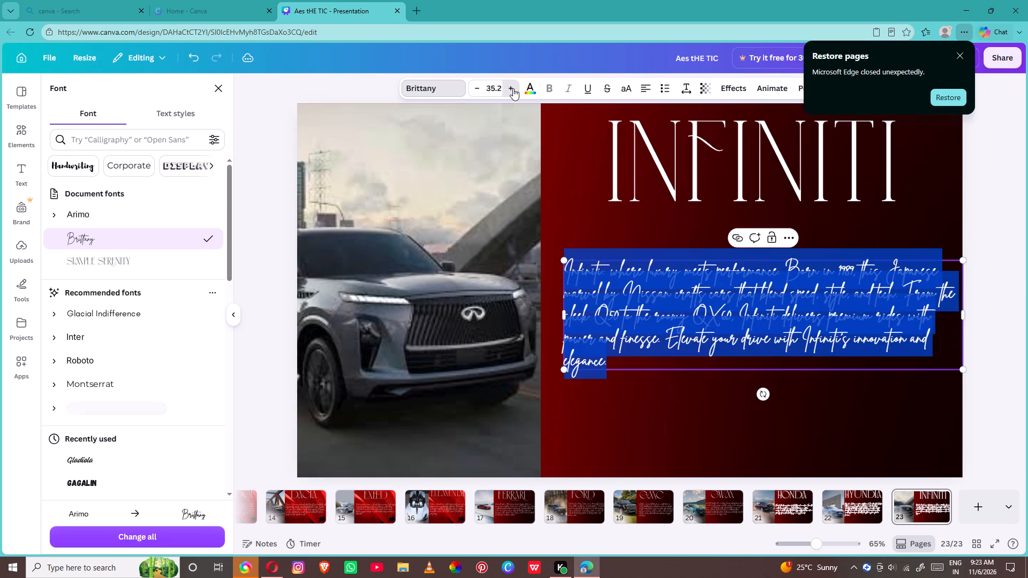
click(513, 88)
Add a new blank page 24 after the Infiniti page.
click(969, 516)
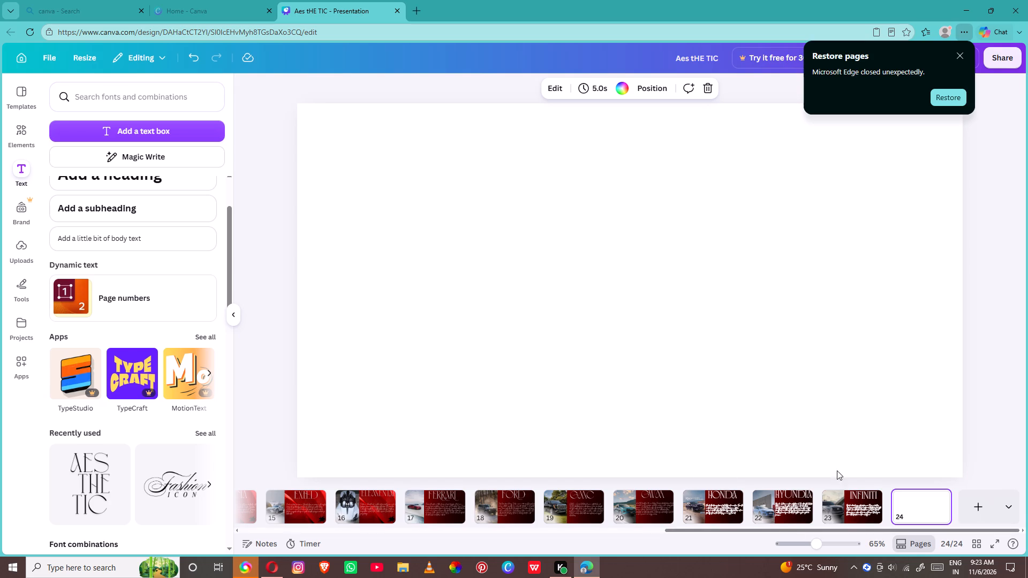
Close the presentation's browser window and the other open browser window to return to the desktop.
click(1027, 10)
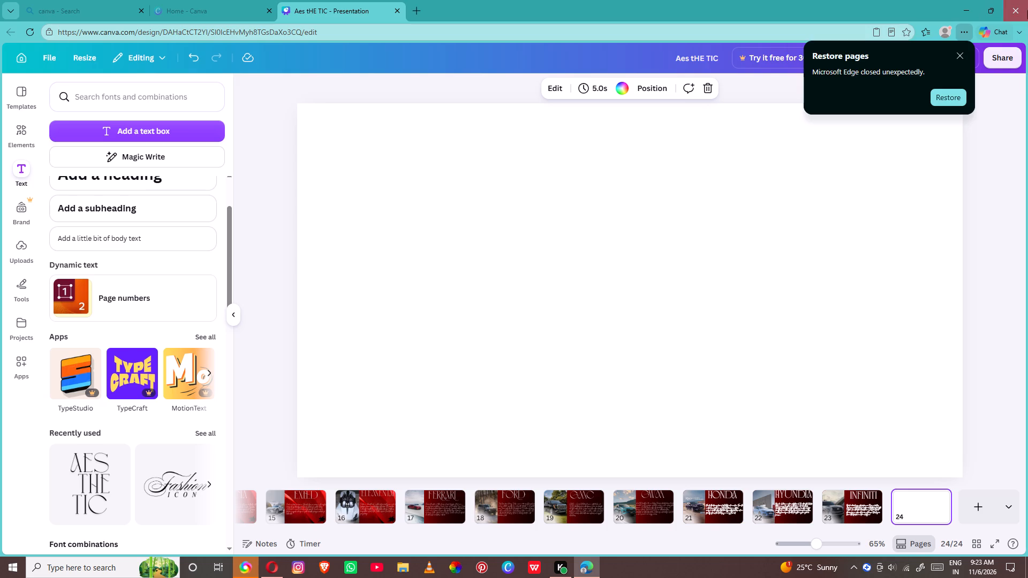
click(1027, 10)
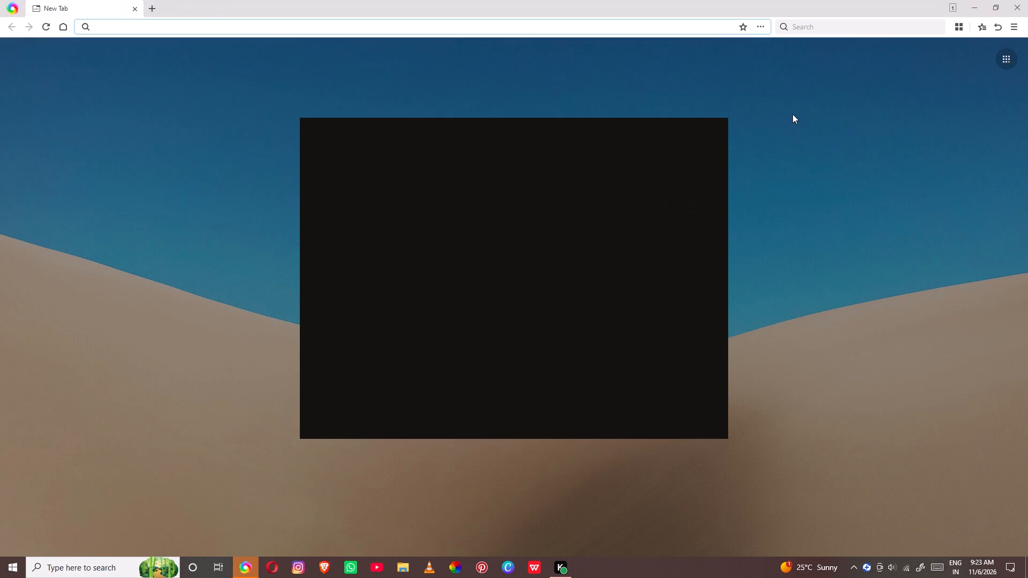
click(1019, 0)
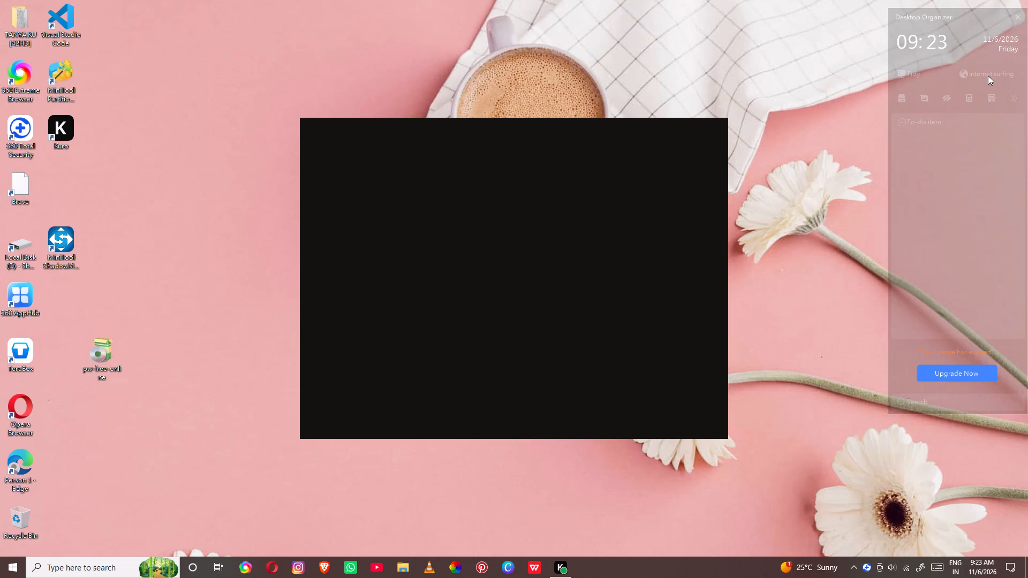
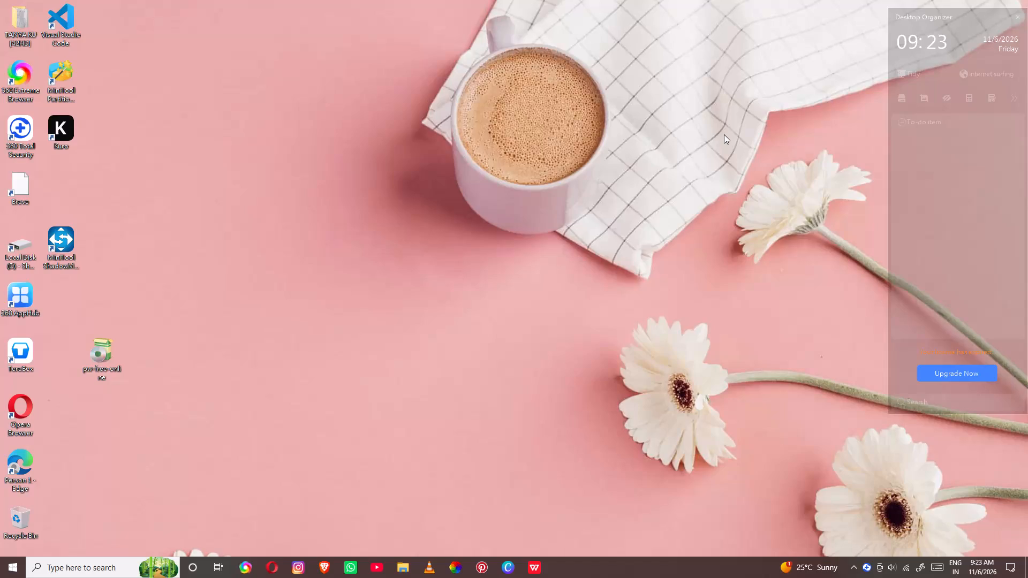
Shut down Windows from the empty desktop, accepting the default shutdown choice.
key(alt+F3)
key(alt+F4)
key(Return)
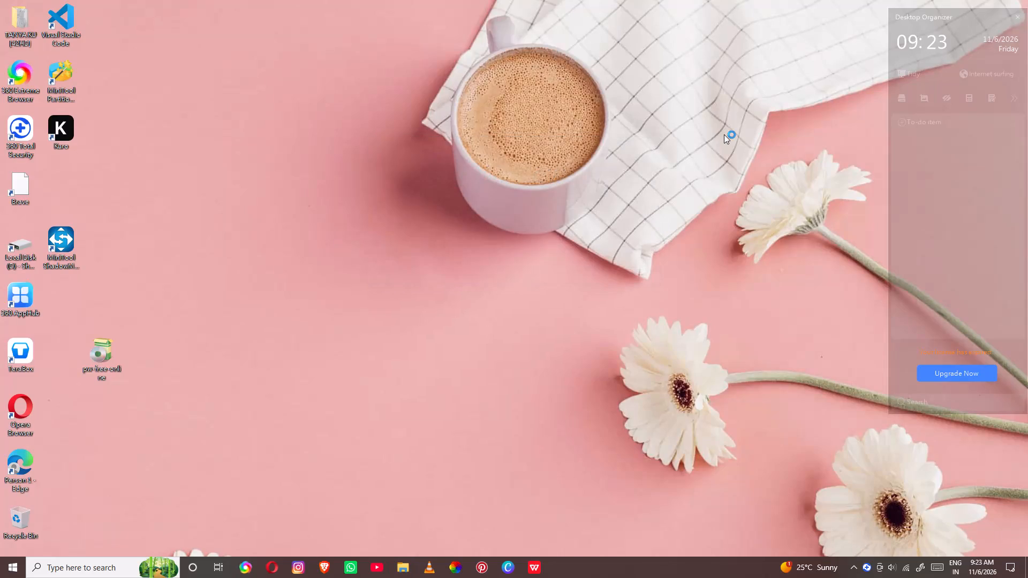